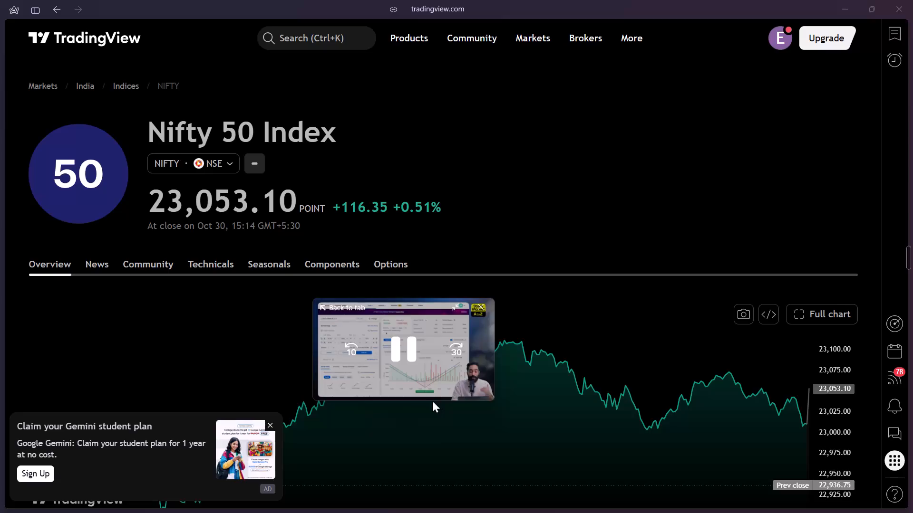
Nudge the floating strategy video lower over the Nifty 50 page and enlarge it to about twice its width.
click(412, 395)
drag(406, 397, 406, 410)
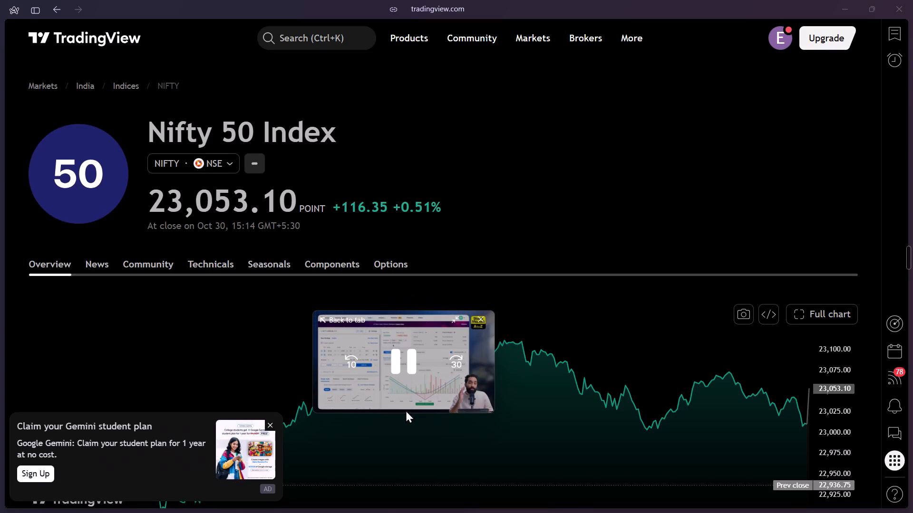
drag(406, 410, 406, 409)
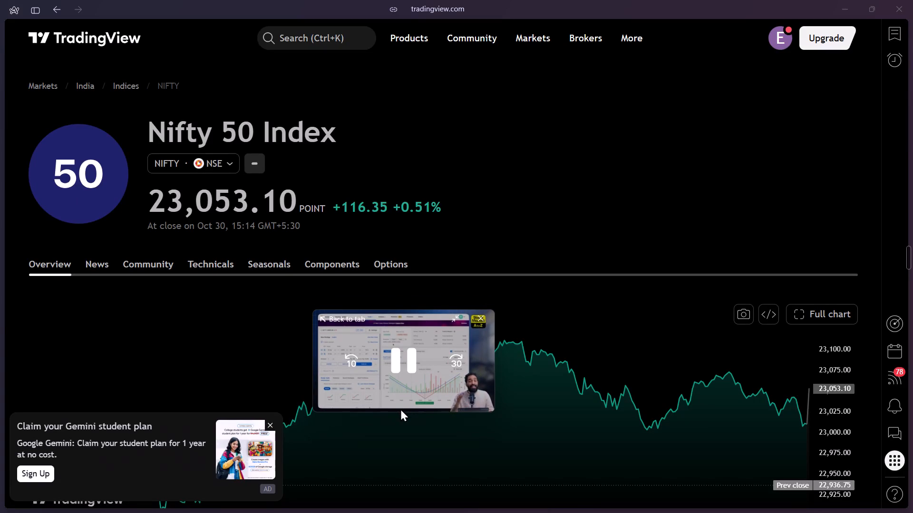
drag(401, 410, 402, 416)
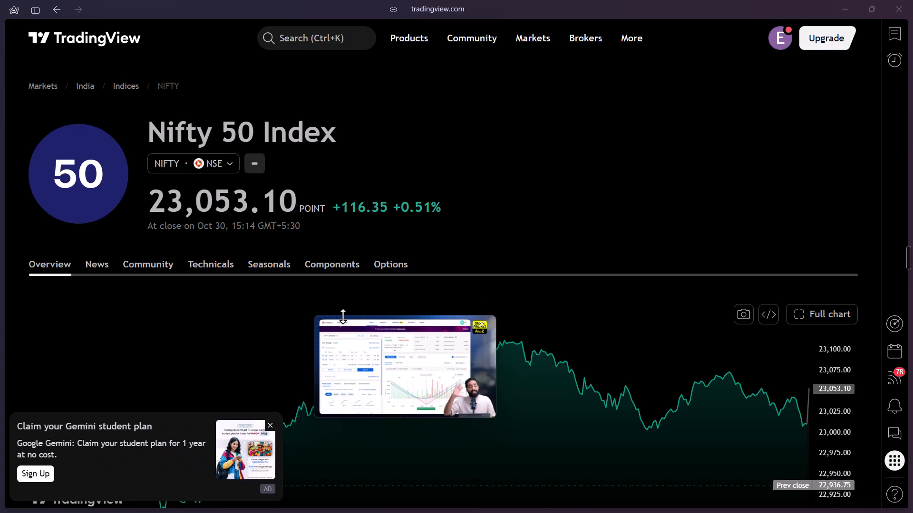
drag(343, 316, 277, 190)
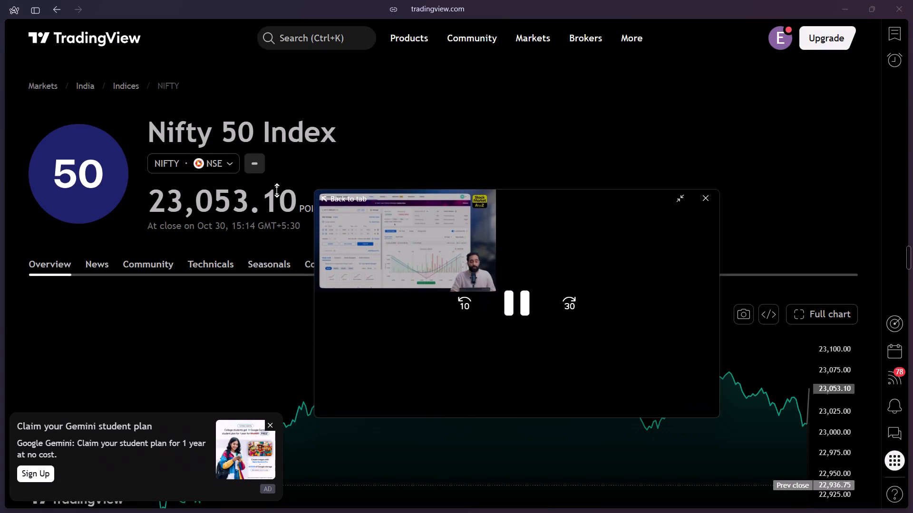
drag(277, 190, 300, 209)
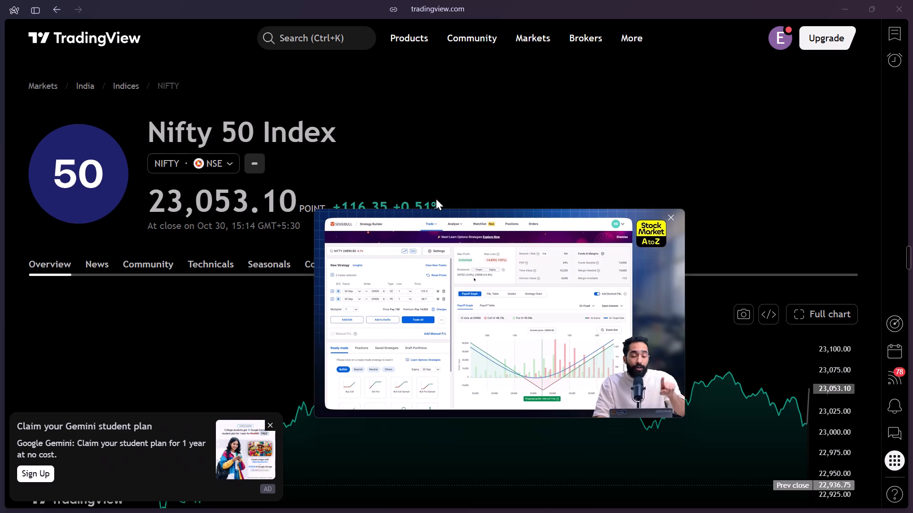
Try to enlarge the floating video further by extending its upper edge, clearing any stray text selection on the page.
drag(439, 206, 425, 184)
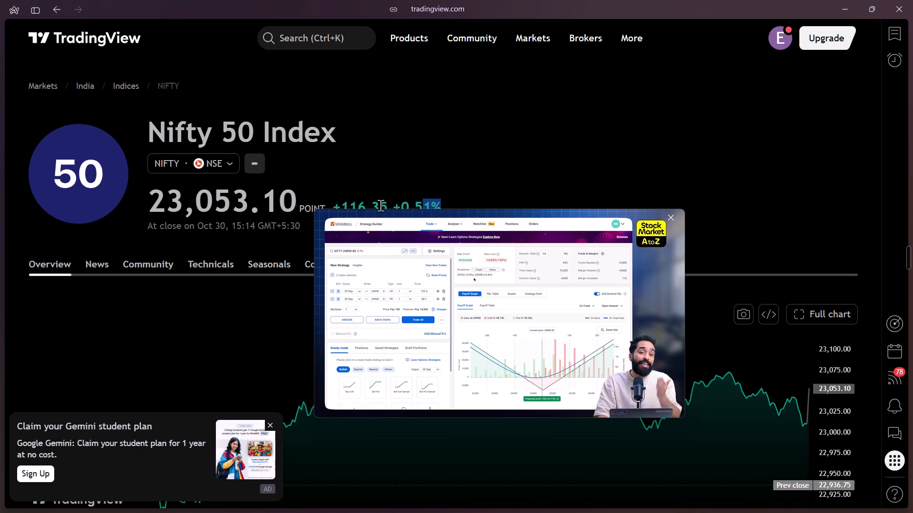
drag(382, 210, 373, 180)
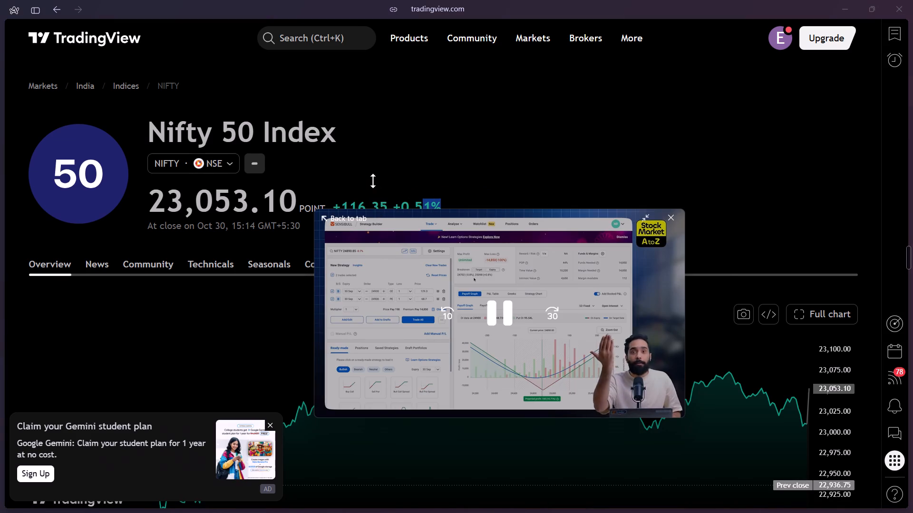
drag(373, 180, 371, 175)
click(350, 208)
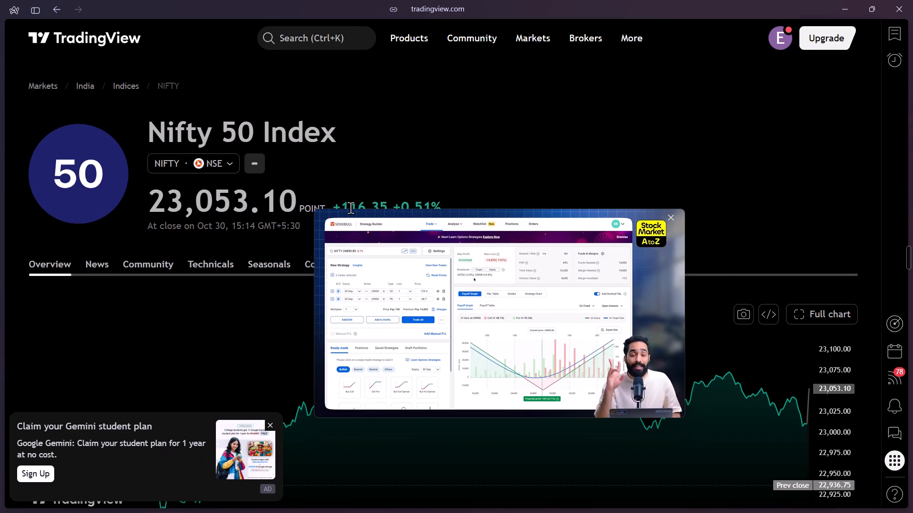
Return the floating video to its original YouTube tab.
double_click(351, 218)
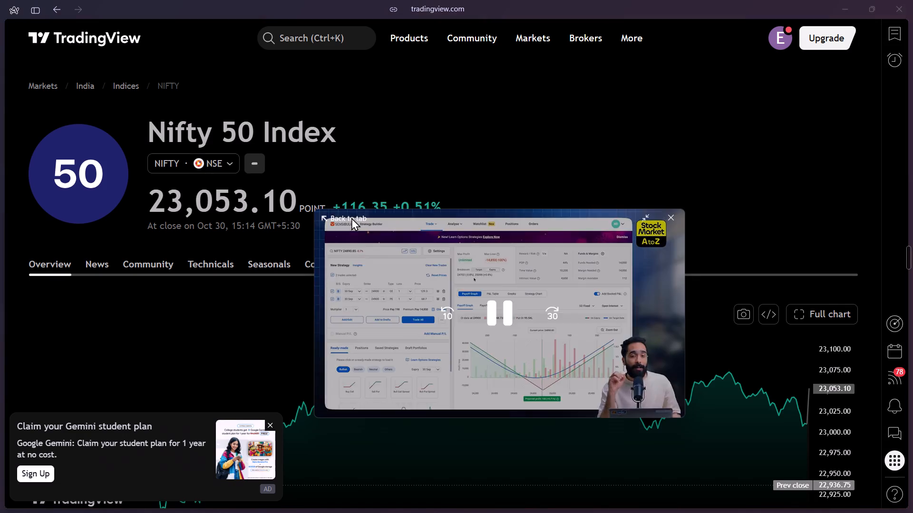
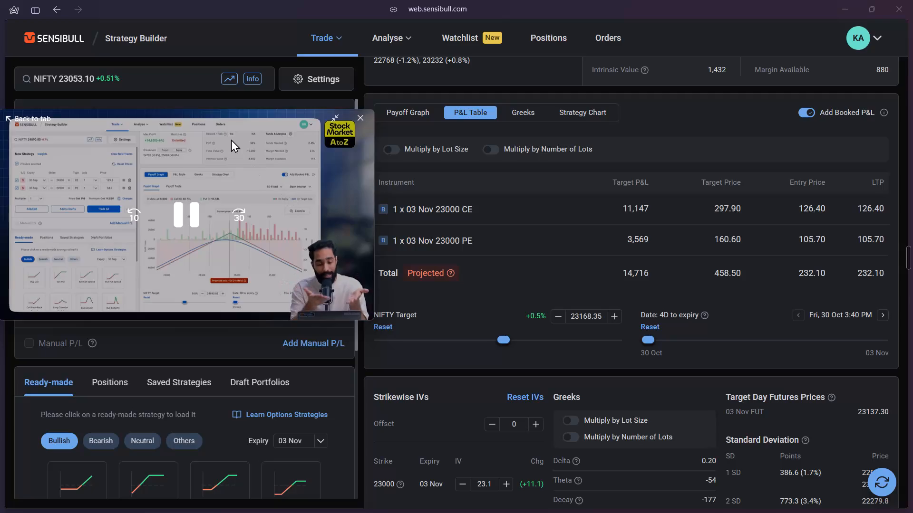
Uncover the strategy legs and switch both the 23000 CE and 23000 PE from buy to sell.
drag(223, 119, 417, 211)
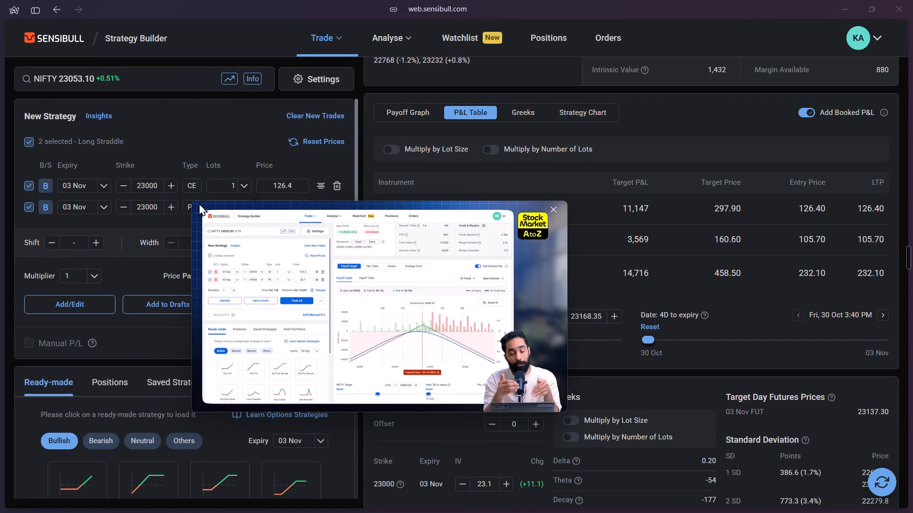
click(43, 186)
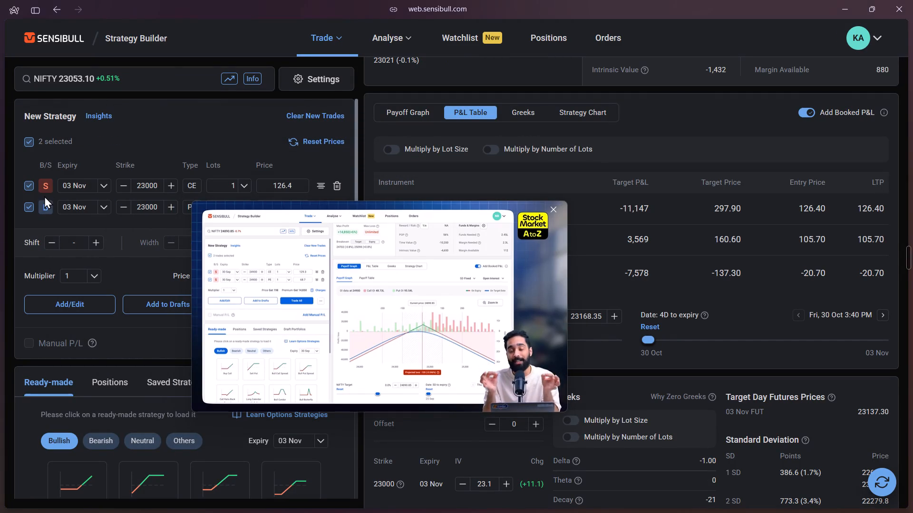
click(44, 206)
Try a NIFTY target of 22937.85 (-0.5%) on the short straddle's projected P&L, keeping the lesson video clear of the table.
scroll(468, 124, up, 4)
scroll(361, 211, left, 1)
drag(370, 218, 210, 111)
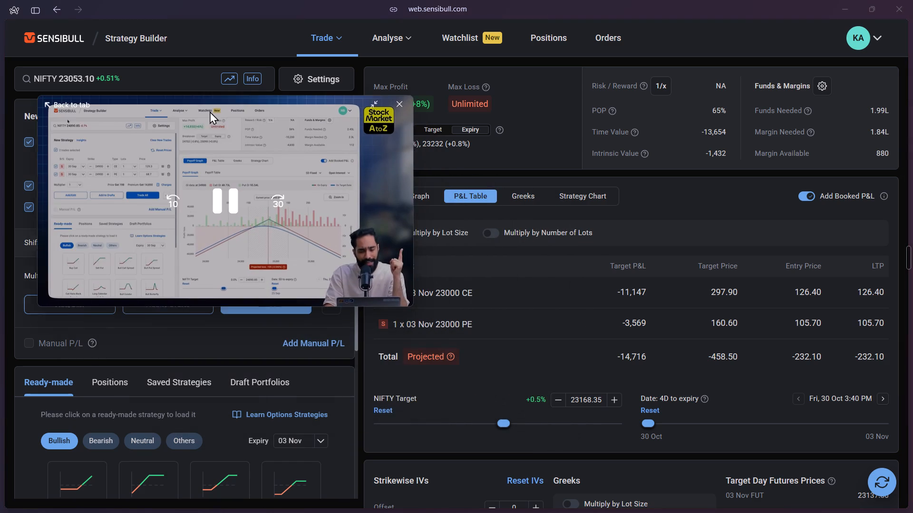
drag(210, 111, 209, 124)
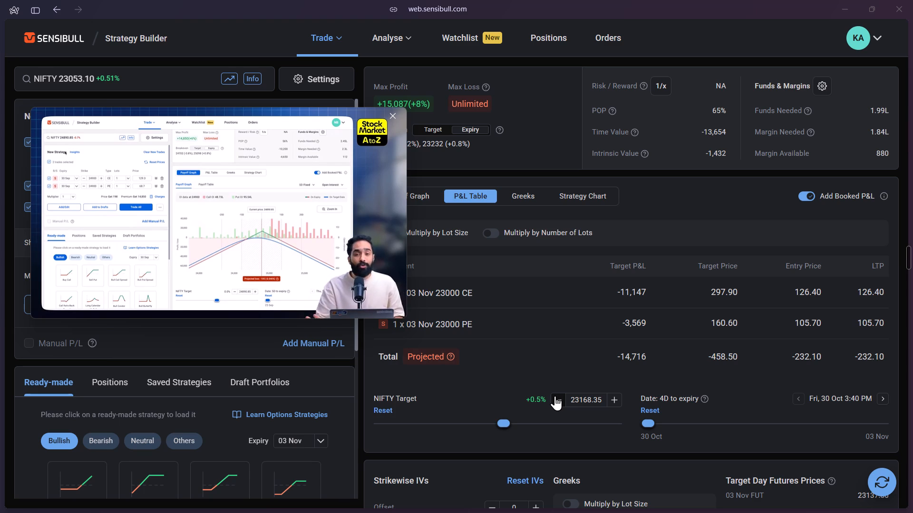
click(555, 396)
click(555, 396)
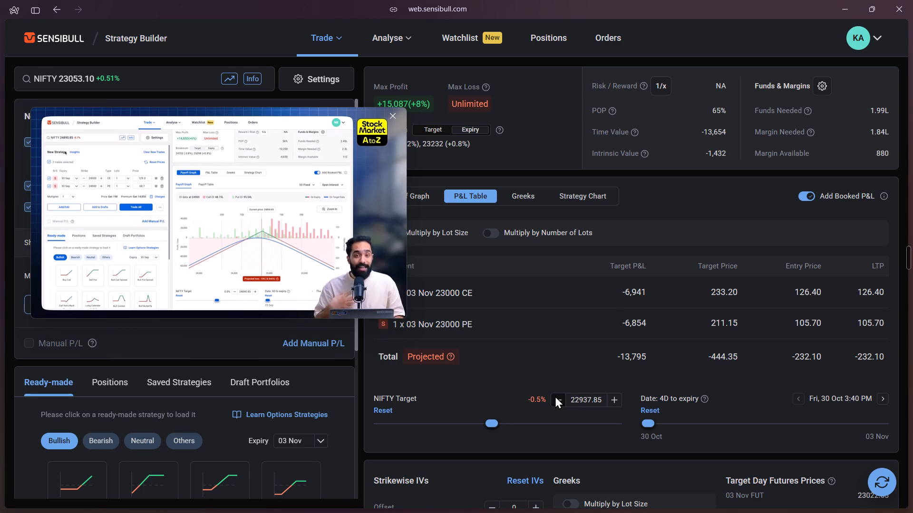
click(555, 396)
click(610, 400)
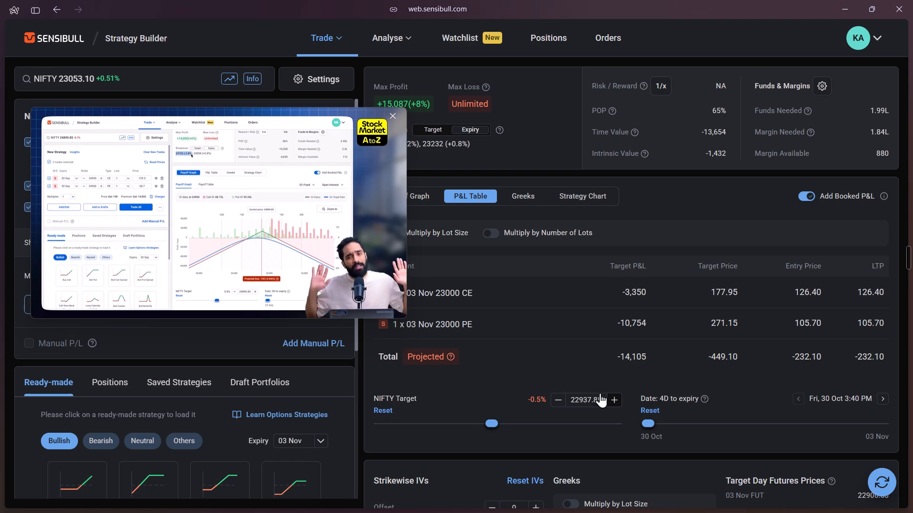
Reposition the floating lesson video and raise the NIFTY target to 23283.6 (+1.0%).
drag(218, 111, 206, 165)
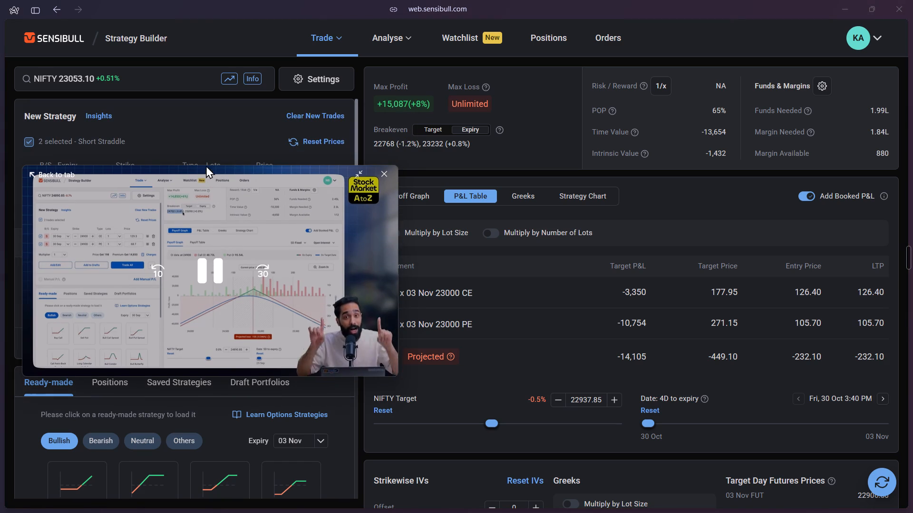
drag(206, 165, 203, 161)
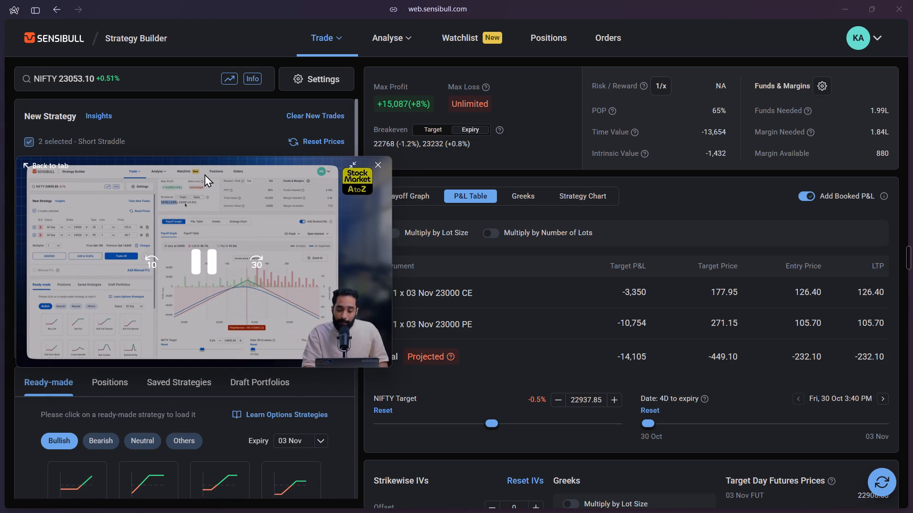
drag(204, 174, 203, 167)
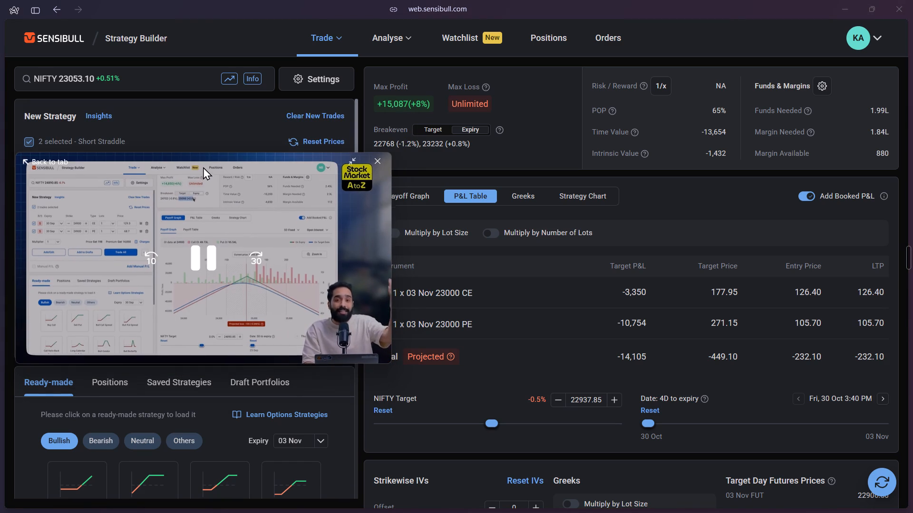
drag(203, 167, 201, 157)
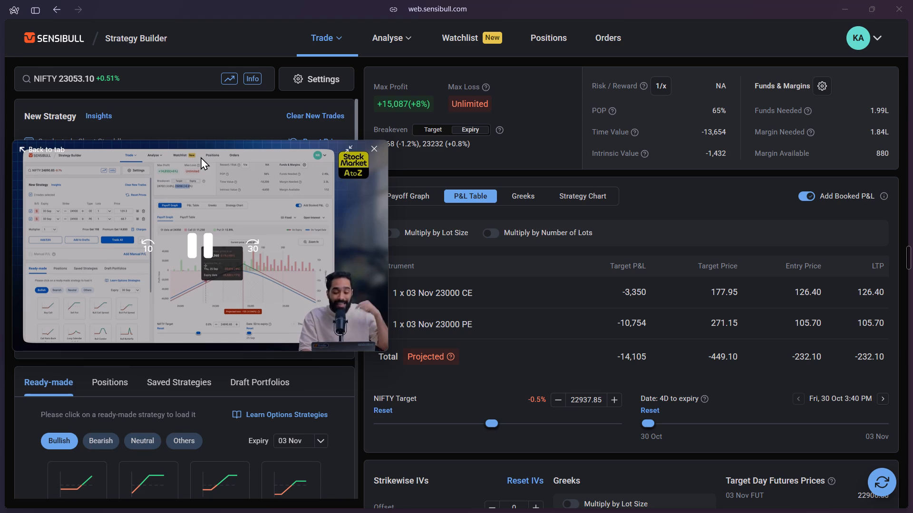
click(610, 395)
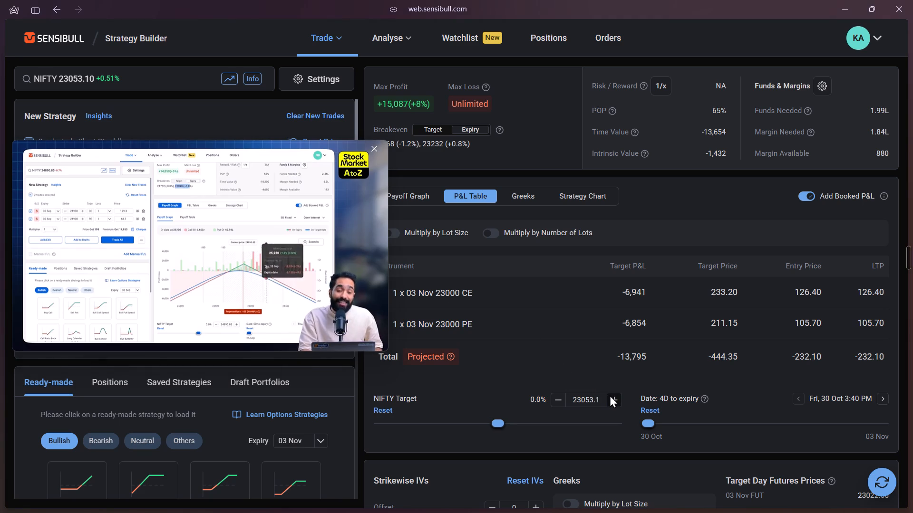
double_click(610, 395)
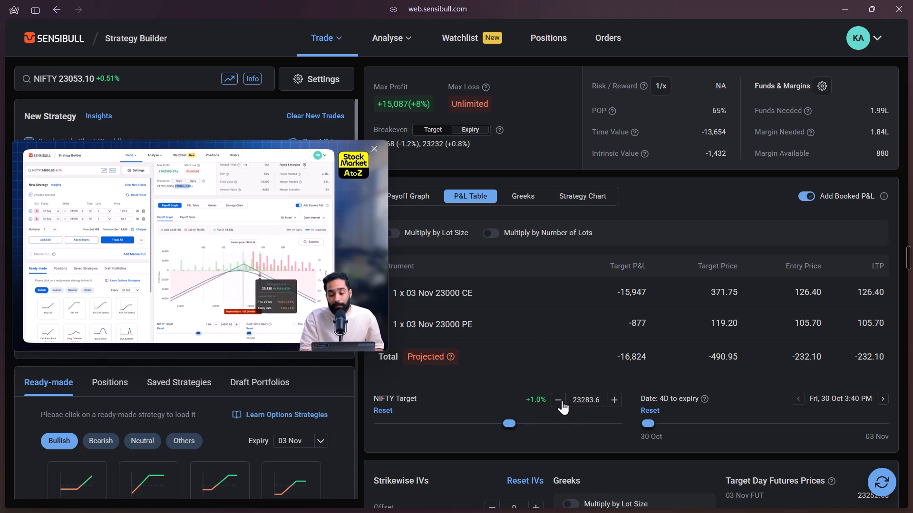
Reset the strikewise implied volatilities.
scroll(557, 402, down, 1)
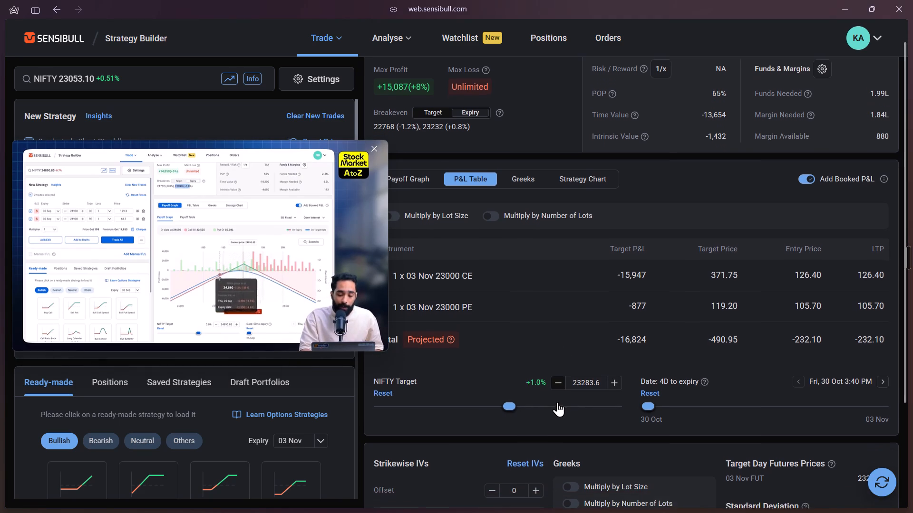
scroll(557, 402, down, 1)
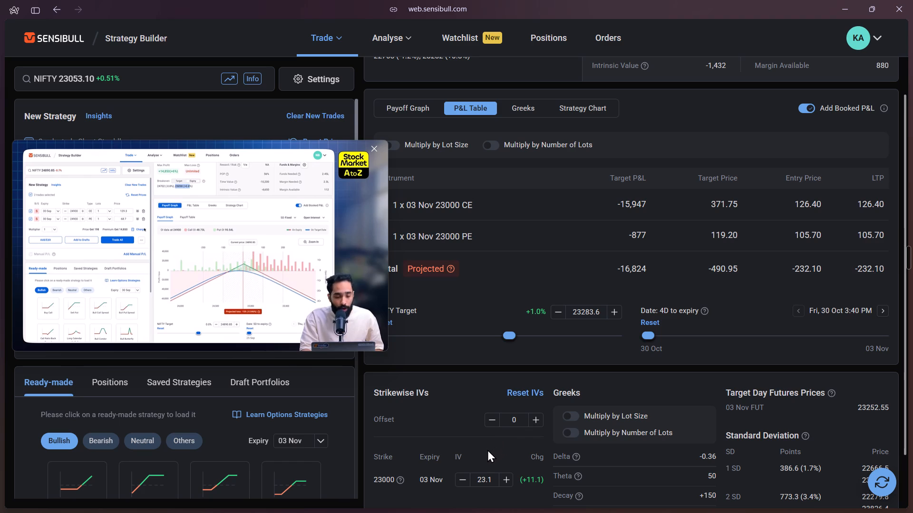
click(516, 395)
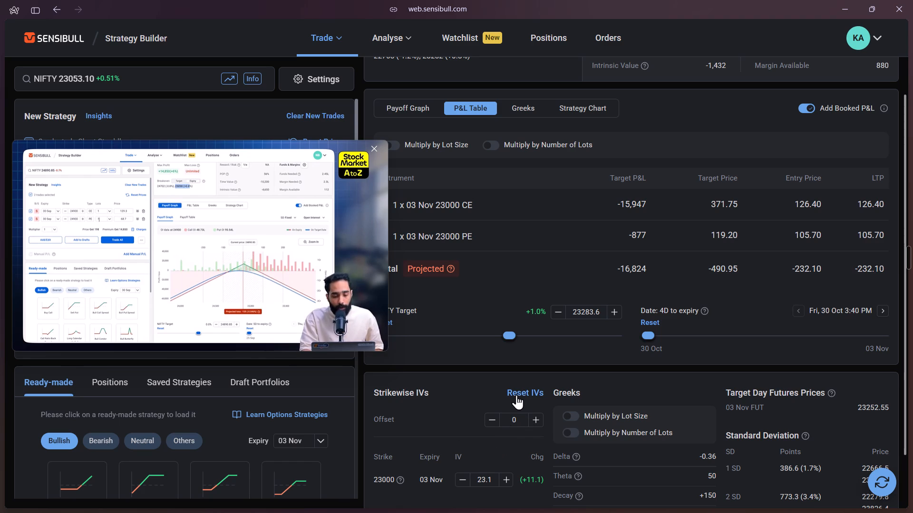
Raise the NIFTY target to 23744.6 (+3.0%) for the short straddle's projected P&L.
scroll(516, 395, up, 1)
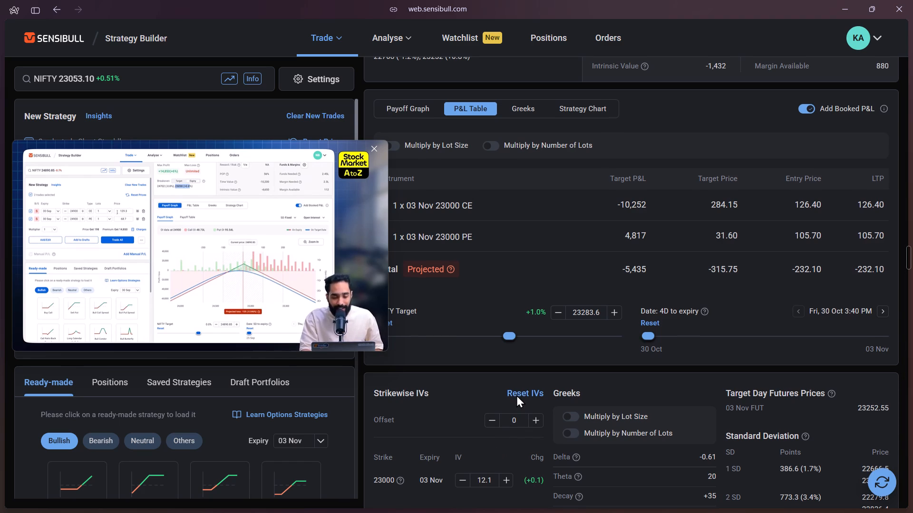
scroll(516, 395, up, 1)
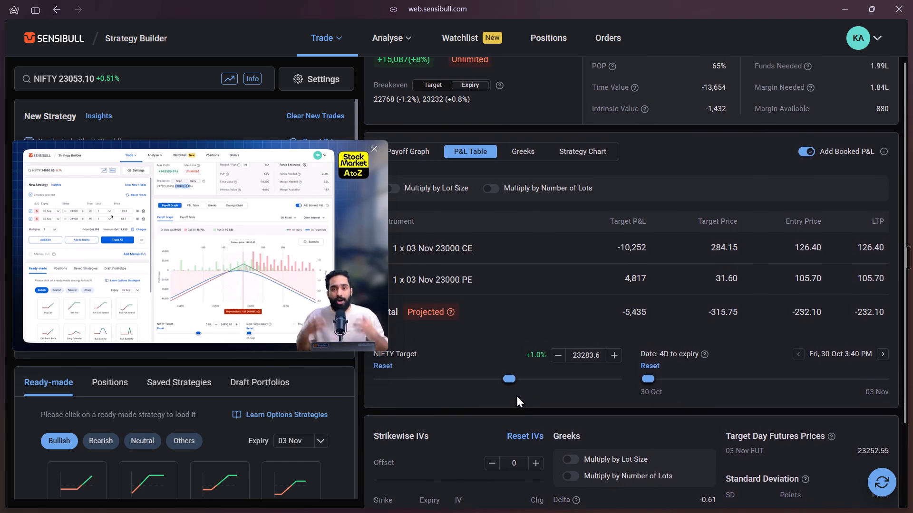
scroll(516, 395, up, 1)
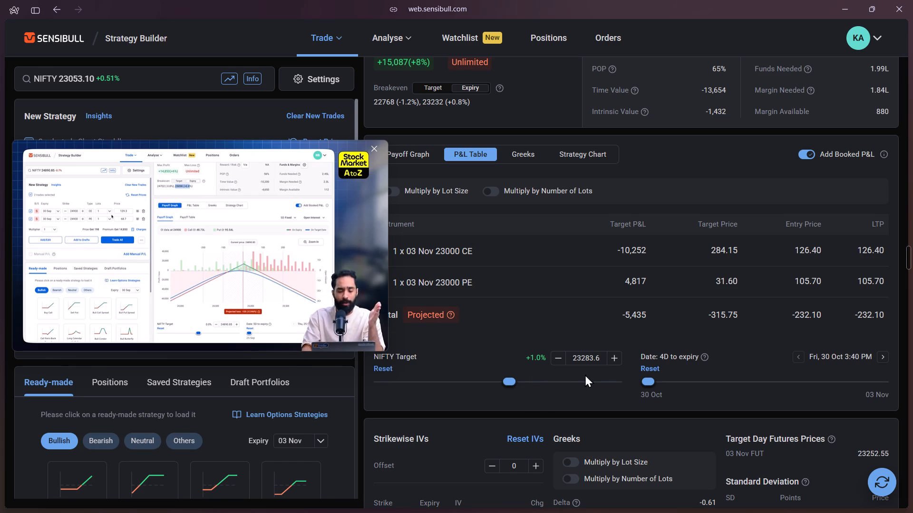
click(615, 361)
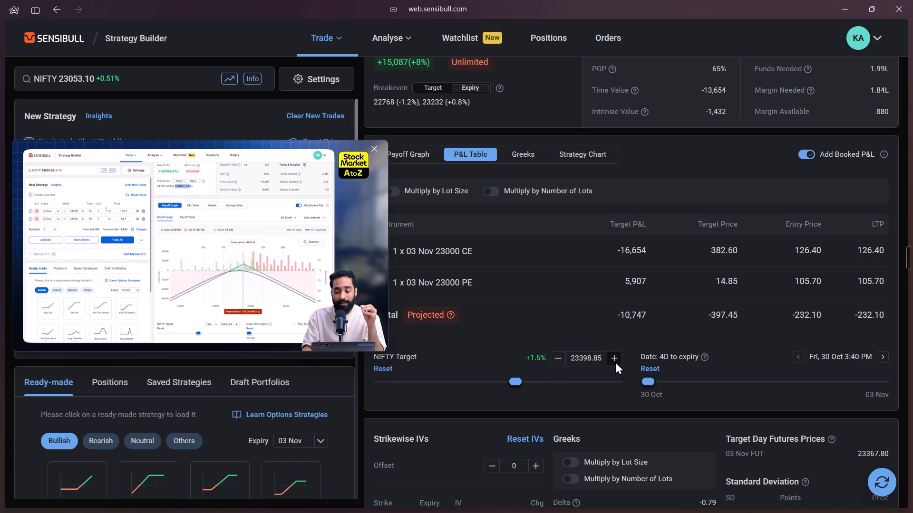
click(615, 361)
click(615, 361)
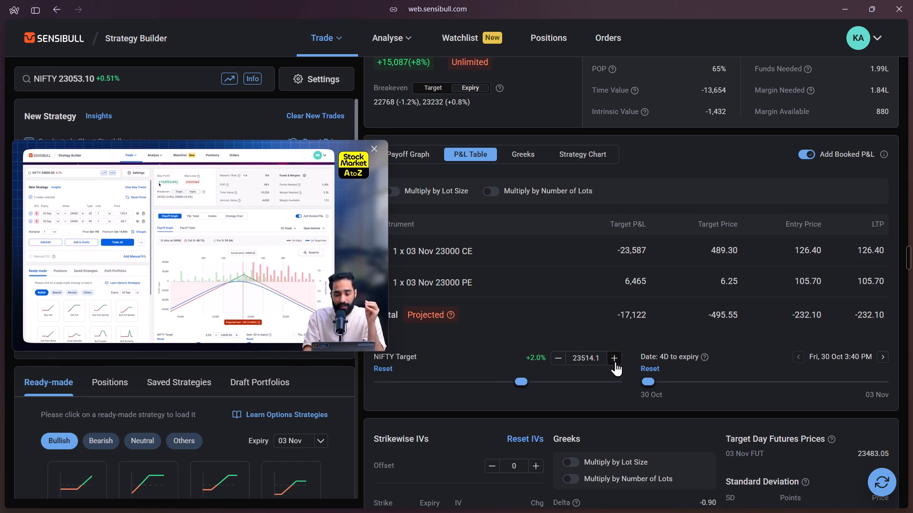
click(615, 361)
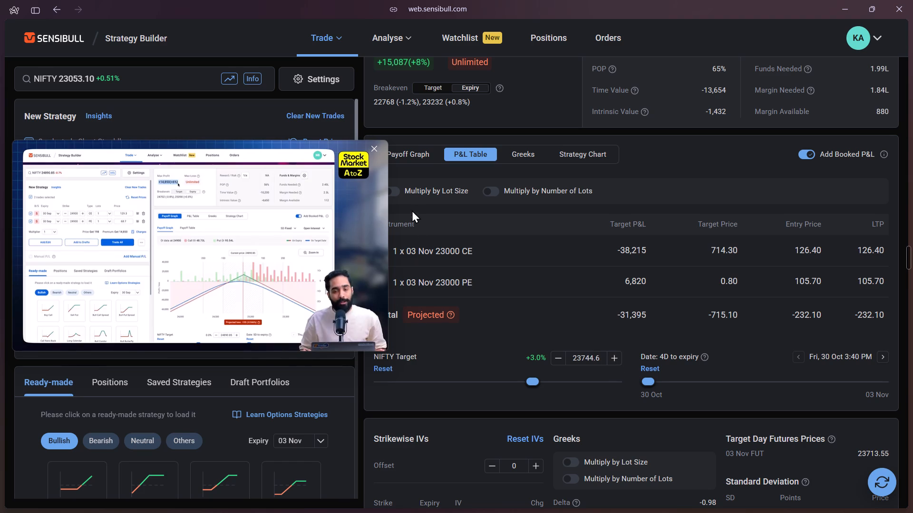
Display the short straddle's payoff graph to examine its profit and loss at different prices.
click(412, 156)
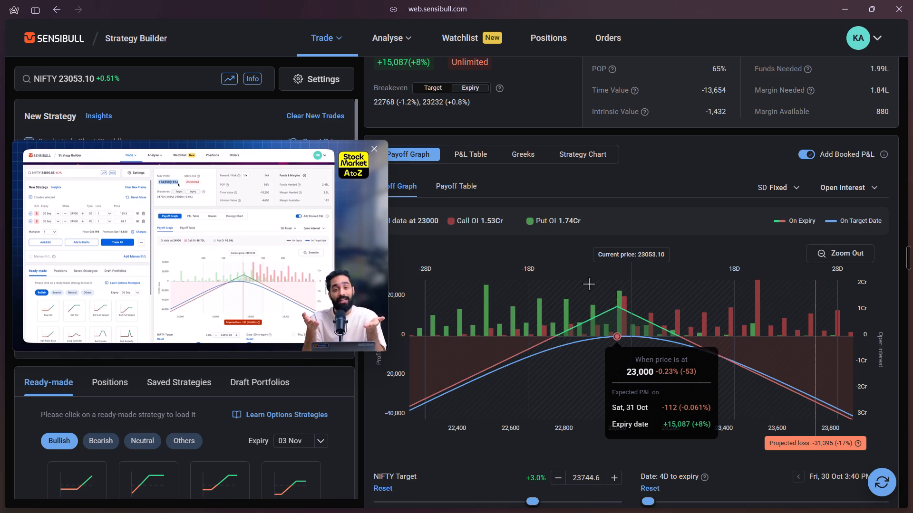
Rewind the floating lesson video by 30 seconds to replay the short straddle explanation.
click(154, 234)
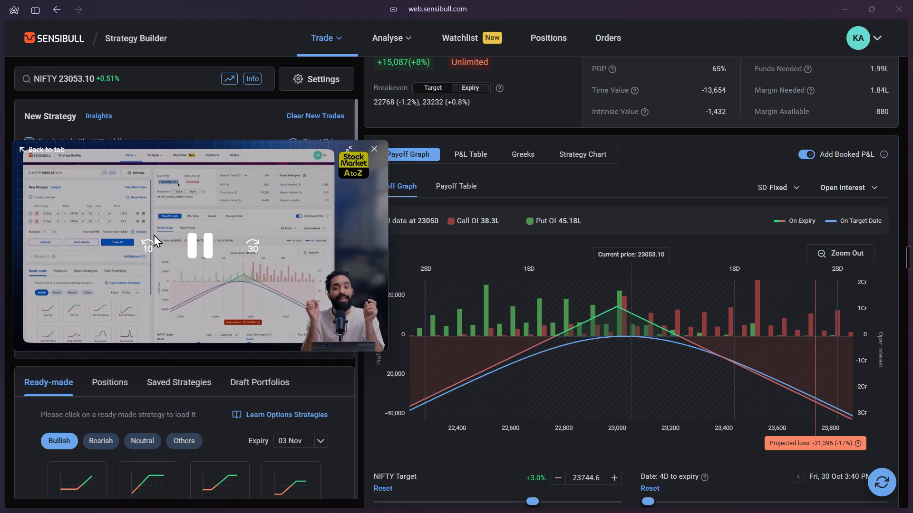
click(150, 237)
click(150, 237)
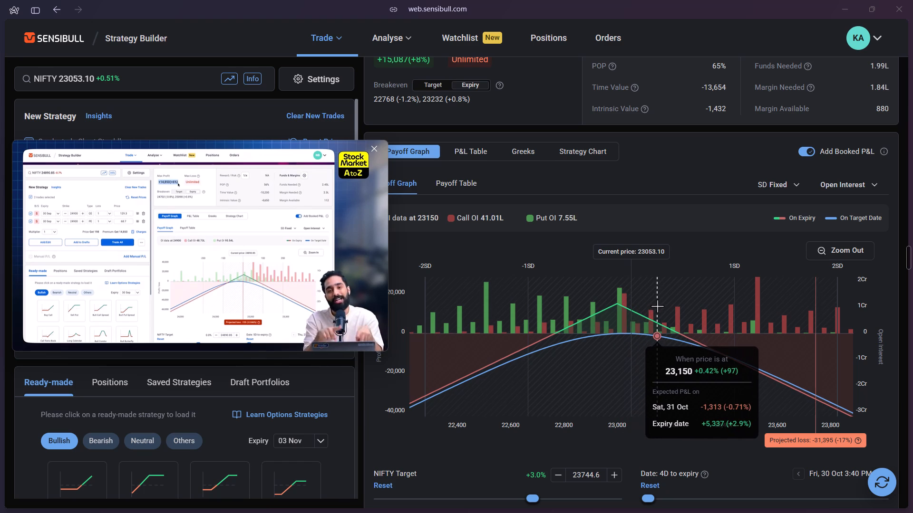
Raise the sold PE leg's strike to 23050 and review the changed payoff graph and strategy metrics.
drag(273, 148, 291, 254)
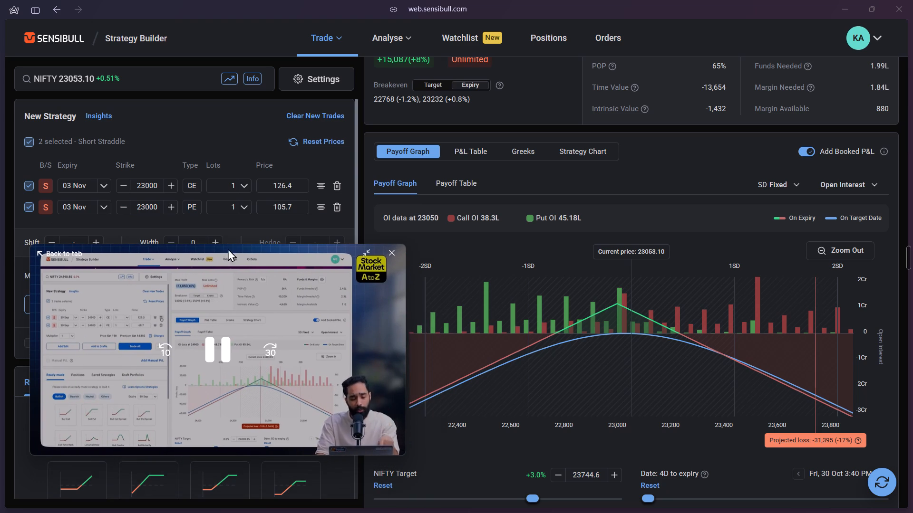
click(169, 209)
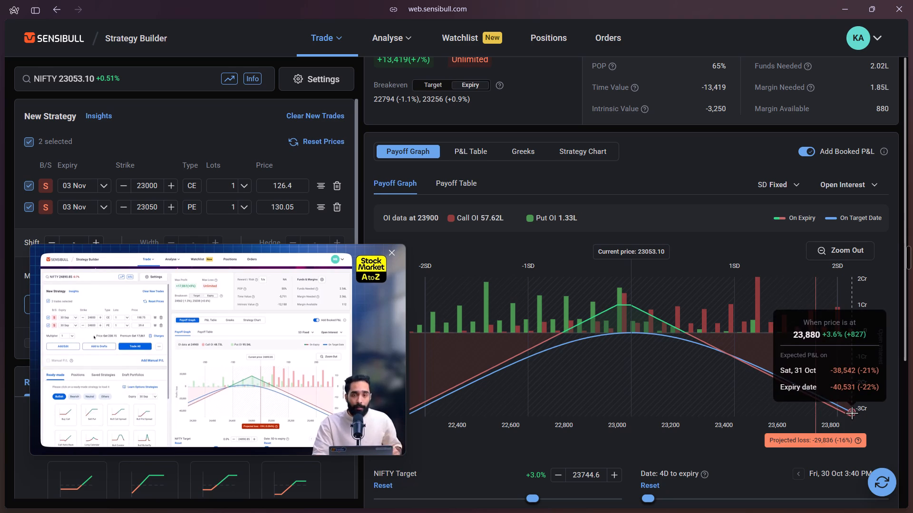
scroll(852, 413, down, 5)
scroll(852, 413, up, 1)
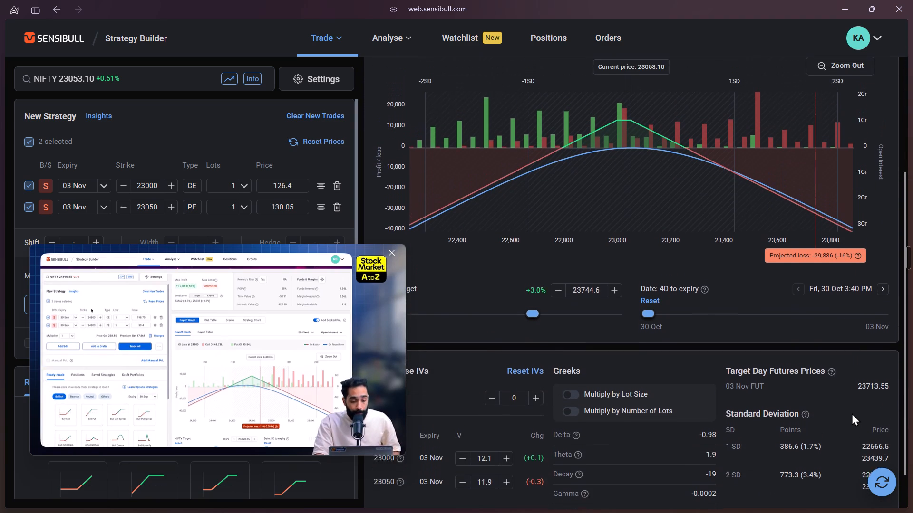
scroll(852, 413, up, 1)
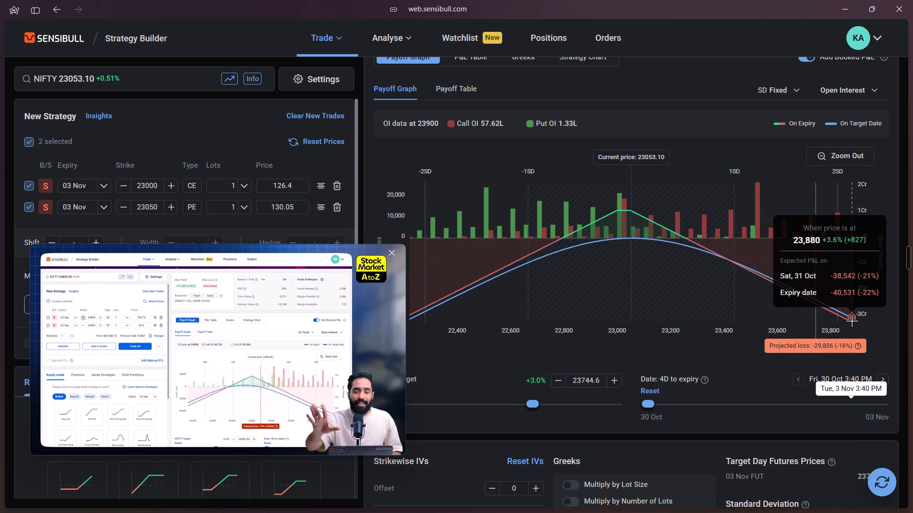
scroll(852, 321, up, 3)
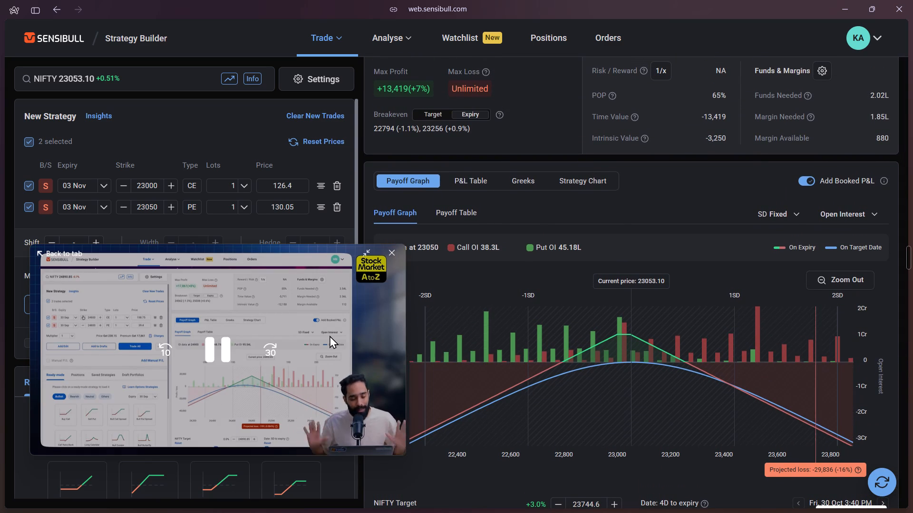
Rewind the floating lesson video to the short straddle payoff explanation, before the instructor changes the strikes.
key(Left)
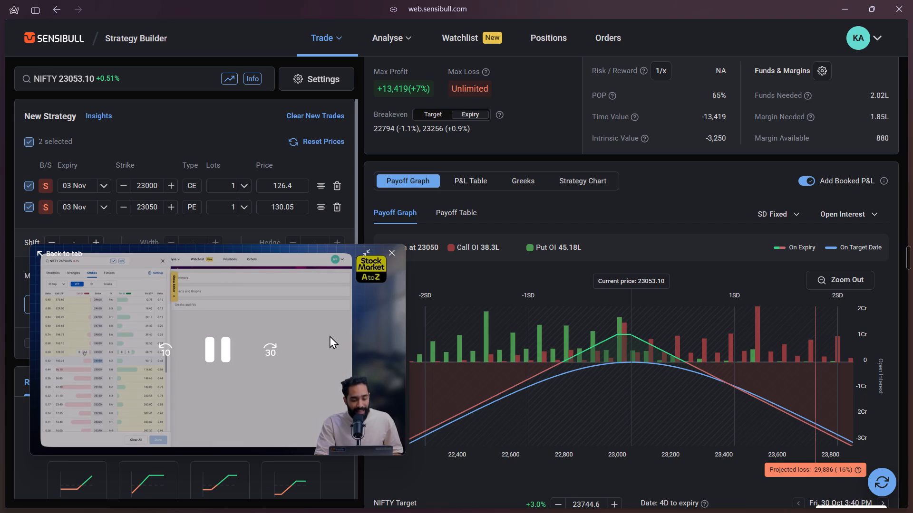
click(330, 335)
key(Left)
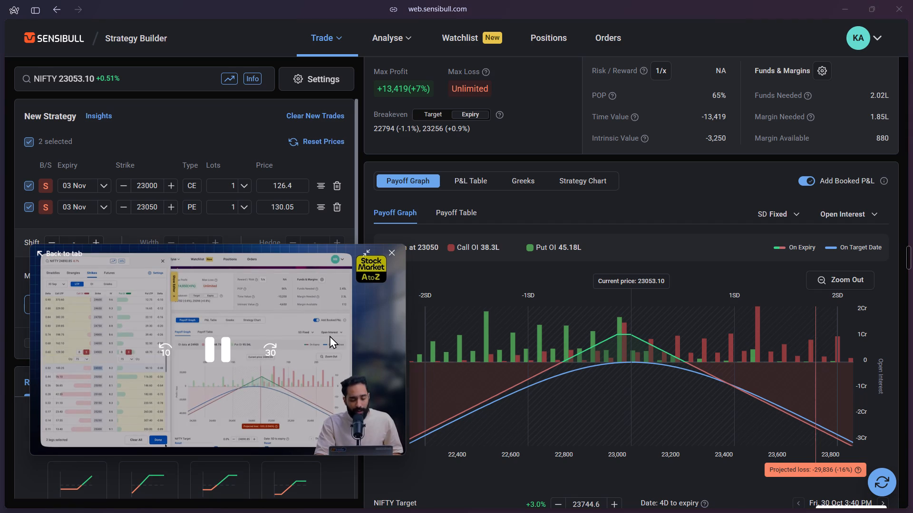
key(Left)
click(326, 332)
key(Left)
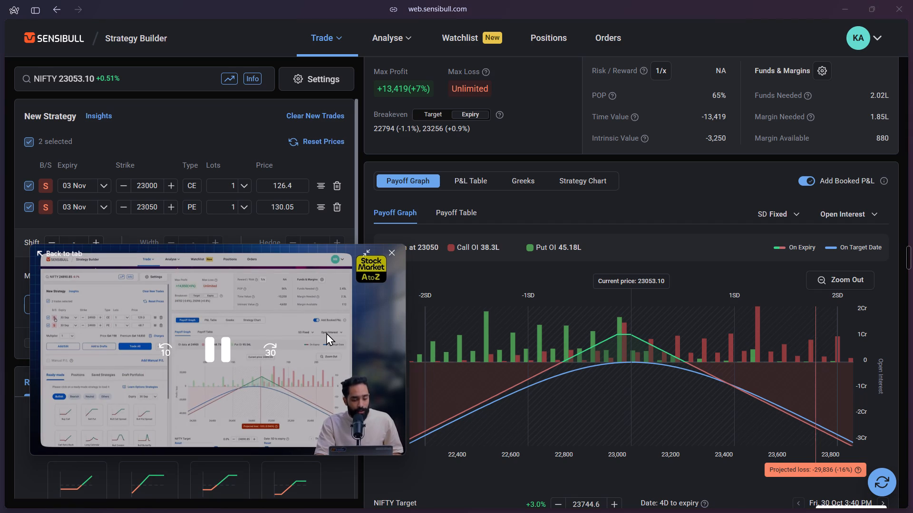
key(Left)
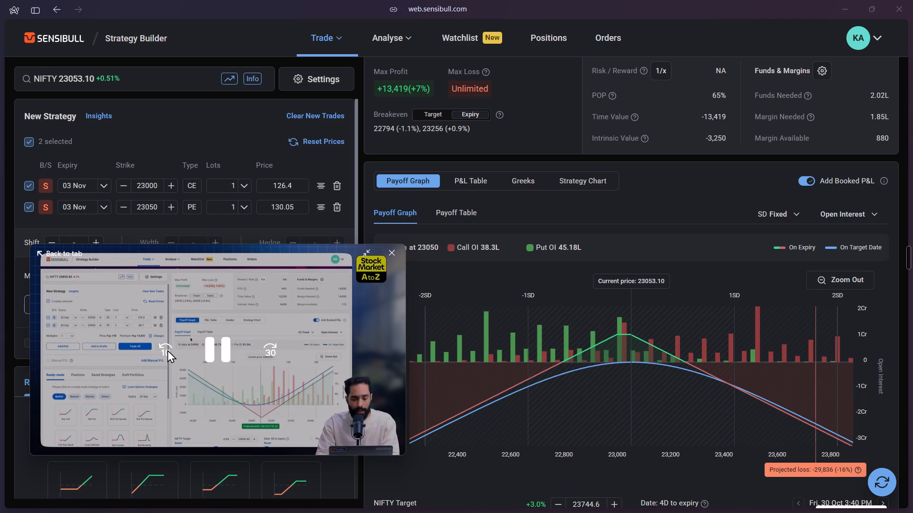
click(167, 350)
click(167, 350)
double_click(167, 350)
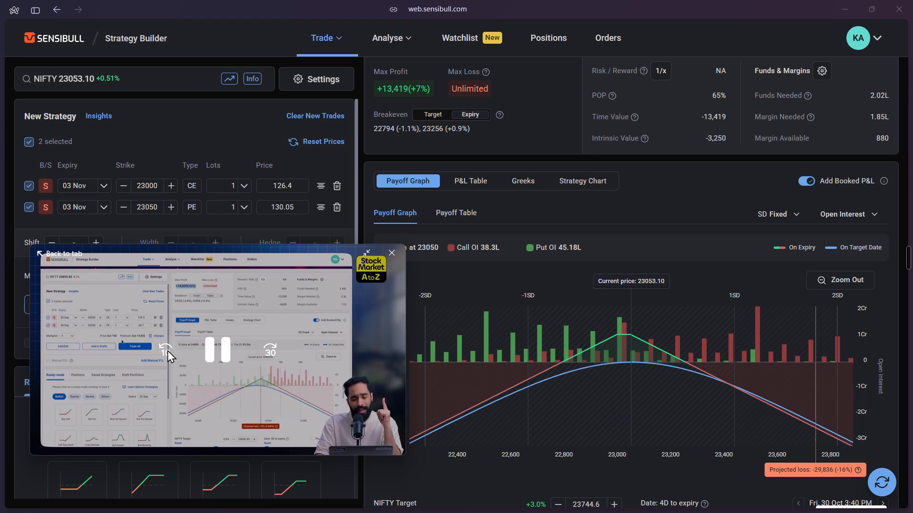
double_click(167, 350)
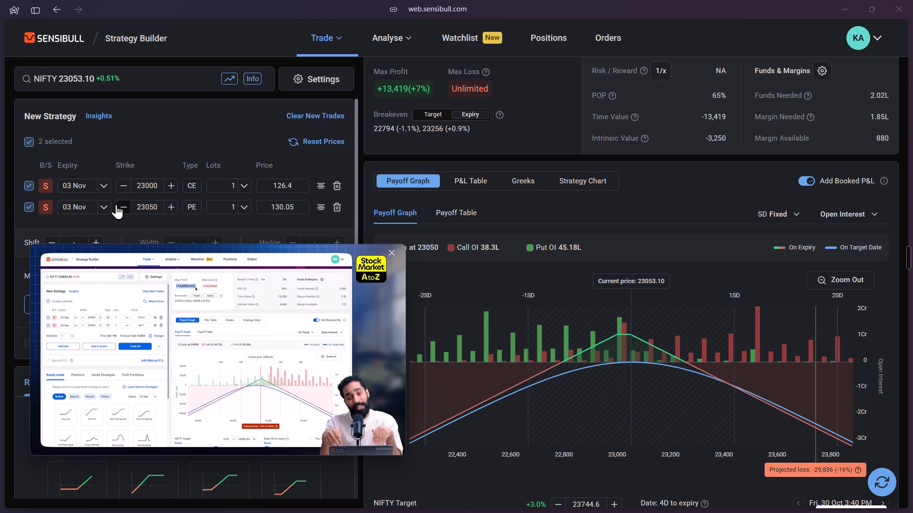
Lower the sold PE leg's strike to 23000 to match the CE leg and restore the short straddle.
click(116, 204)
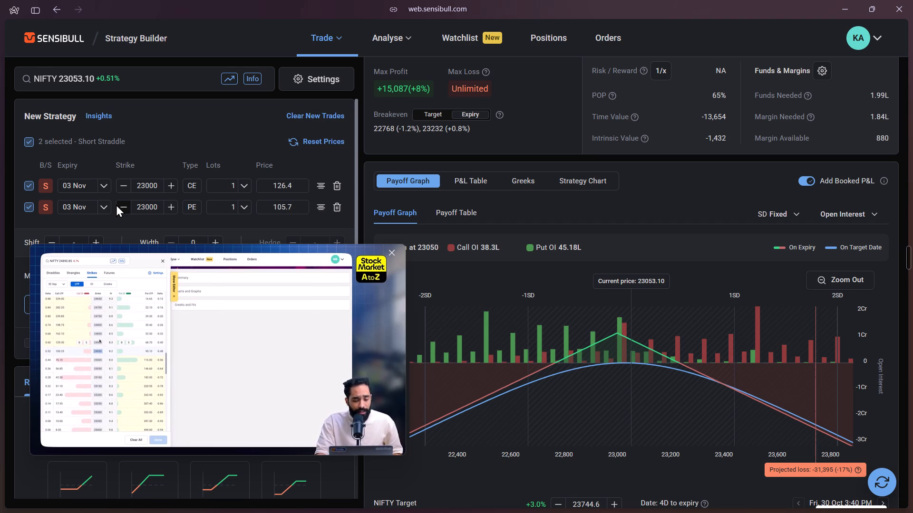
Display the short straddle's payoff table in place of the payoff graph.
click(451, 217)
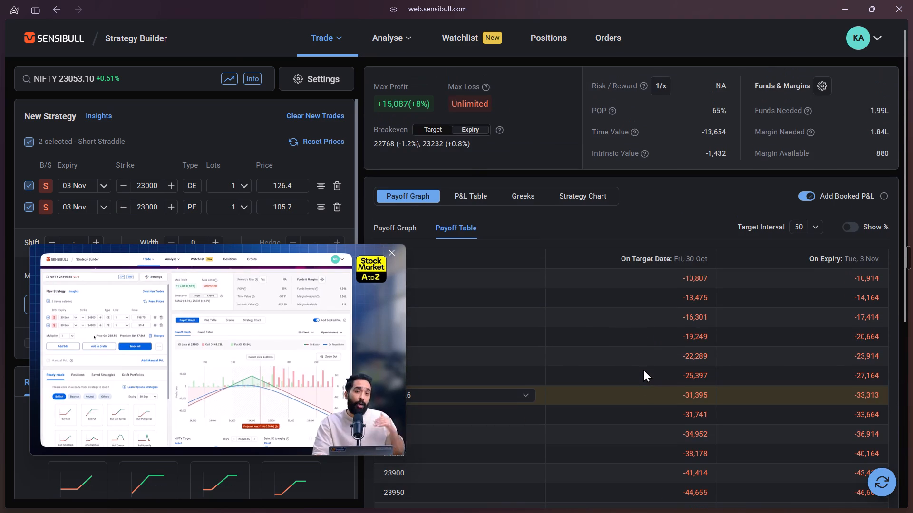
Lower the NIFTY target in 0.5% increments to 23053.1 (0.0%), comparing the payoff table's target-date and expiry figures.
scroll(643, 369, down, 4)
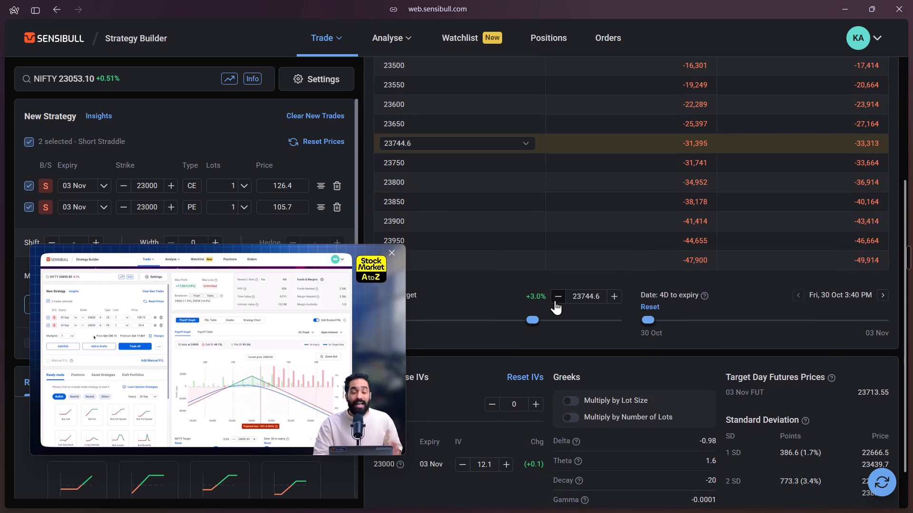
click(555, 298)
click(555, 298)
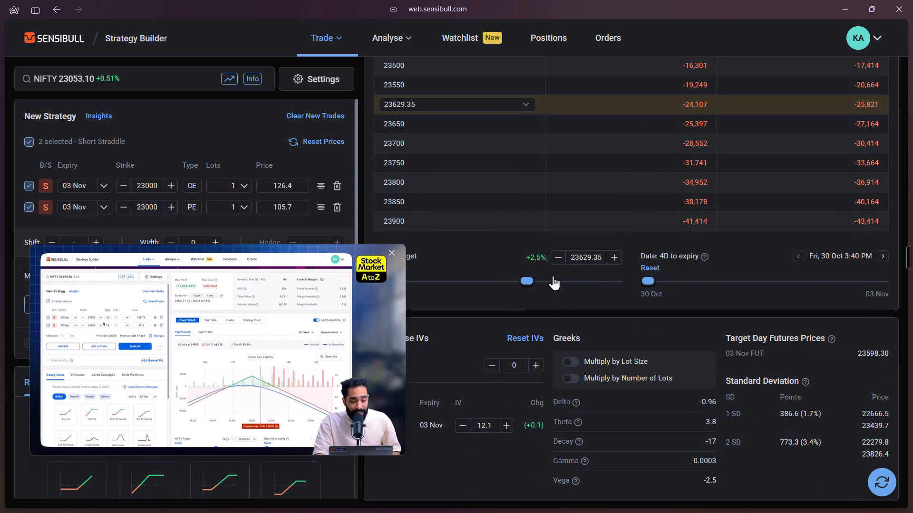
click(560, 256)
click(560, 256)
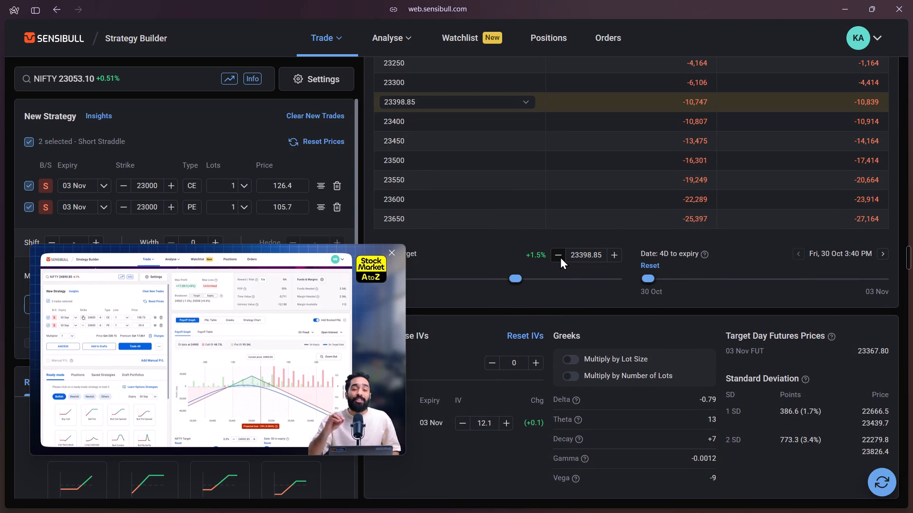
click(560, 256)
click(560, 256)
click(560, 256)
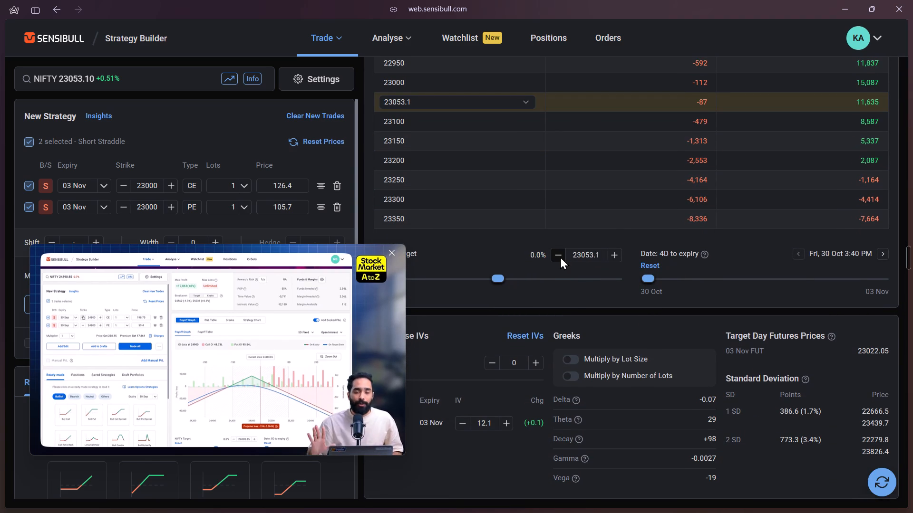
Review the payoff table around the current price and raise the NIFTY target to 23168.35 (+0.5%).
scroll(560, 256, up, 3)
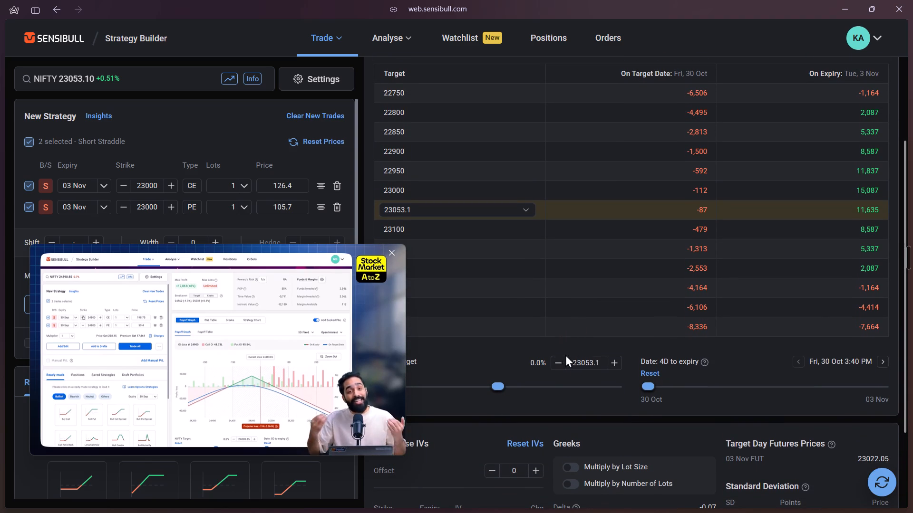
click(614, 365)
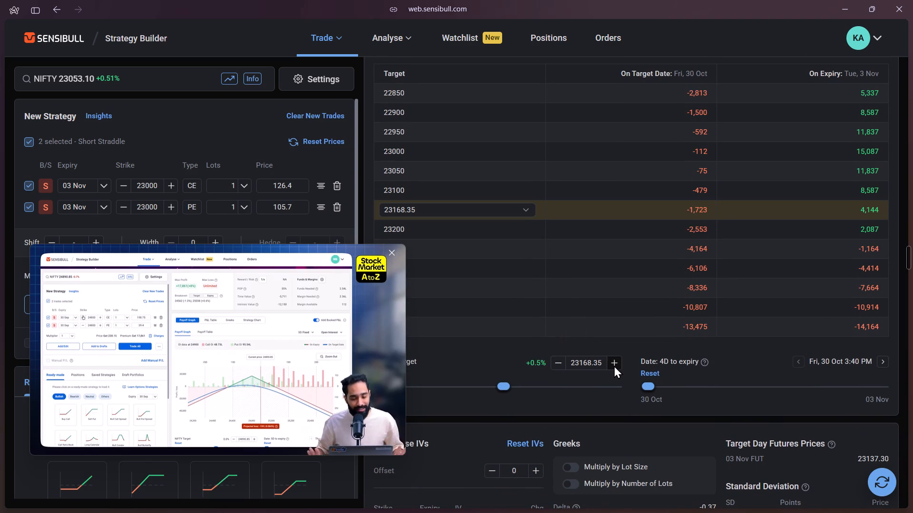
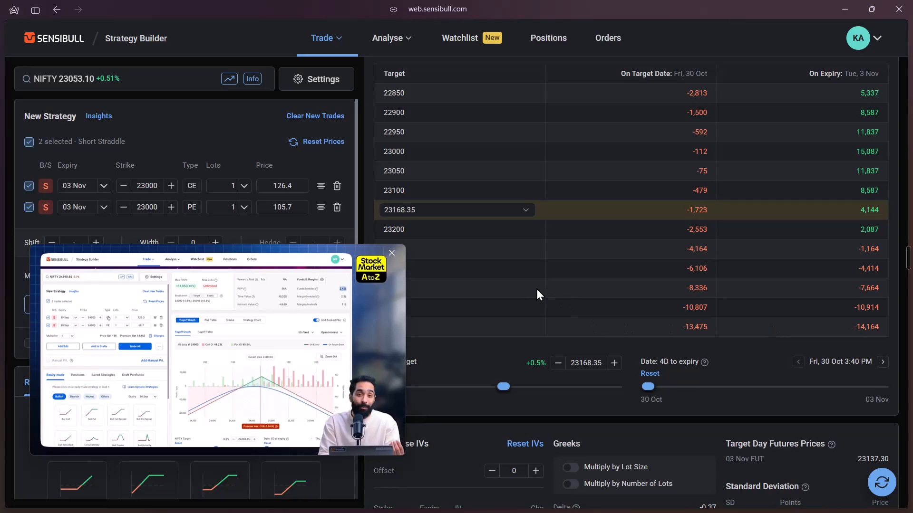
Check the short straddle's strategy chart and return to its payoff graph.
click(534, 288)
scroll(534, 288, up, 3)
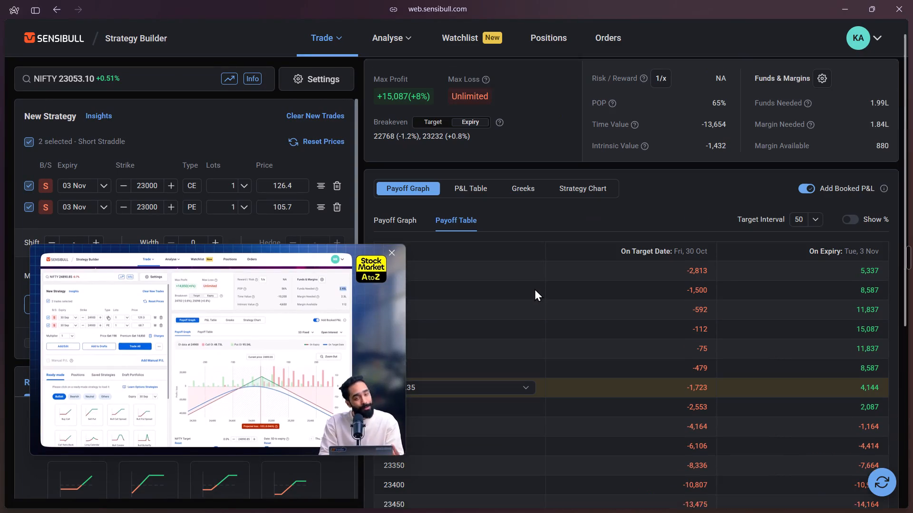
scroll(534, 288, up, 6)
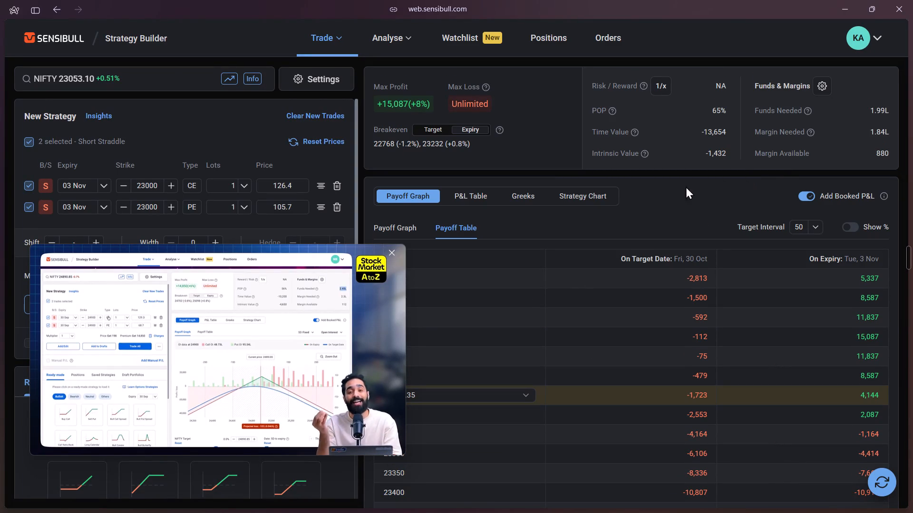
click(671, 193)
click(607, 199)
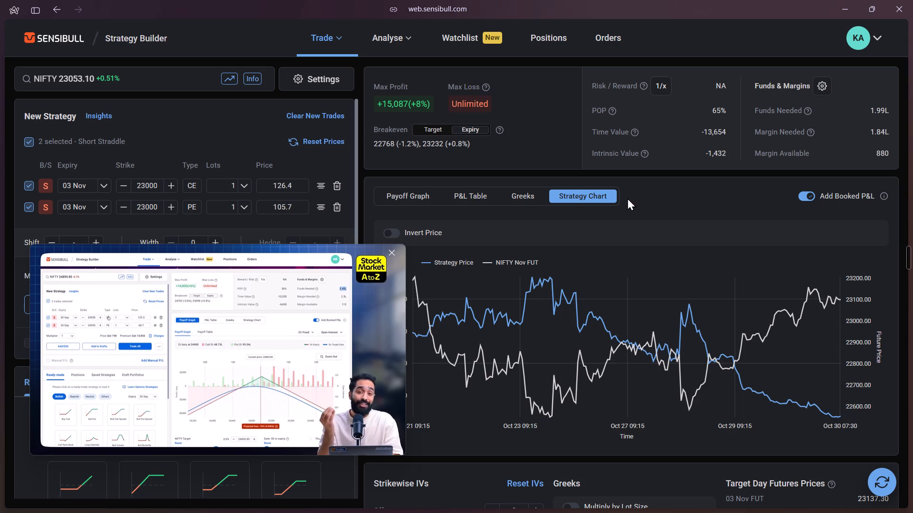
click(422, 200)
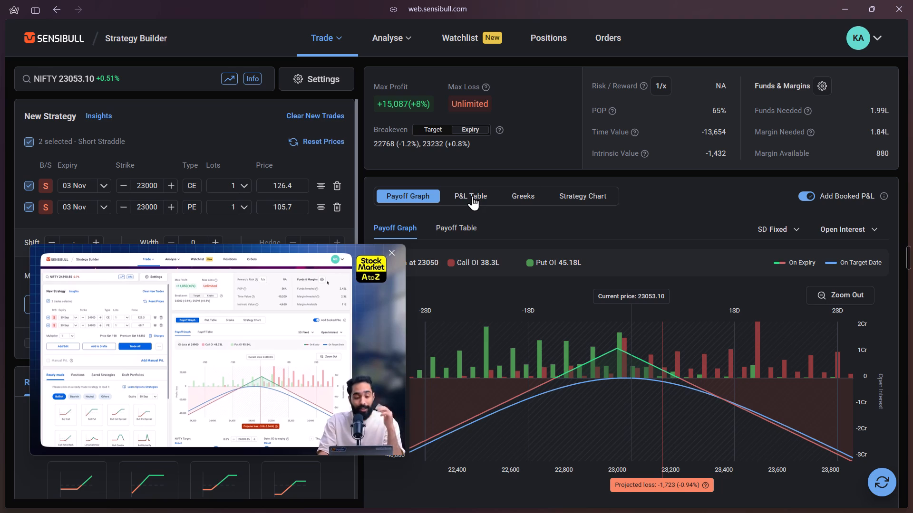
Bring up the short straddle's payoff table and examine its target-date and expiry figures.
click(461, 231)
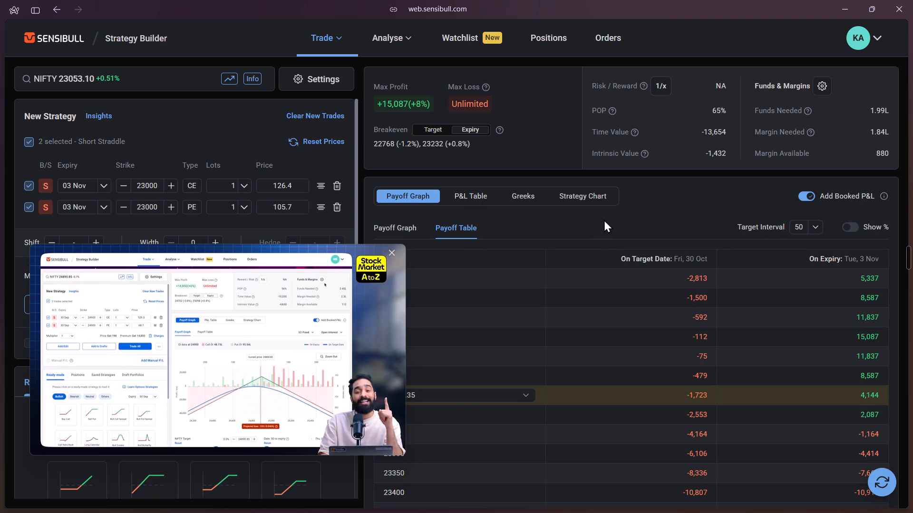
scroll(619, 230, down, 1)
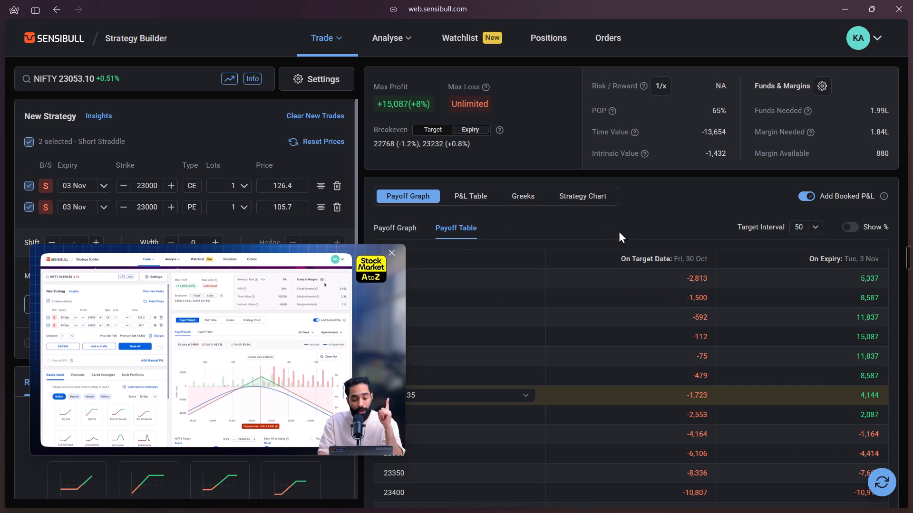
scroll(619, 230, down, 2)
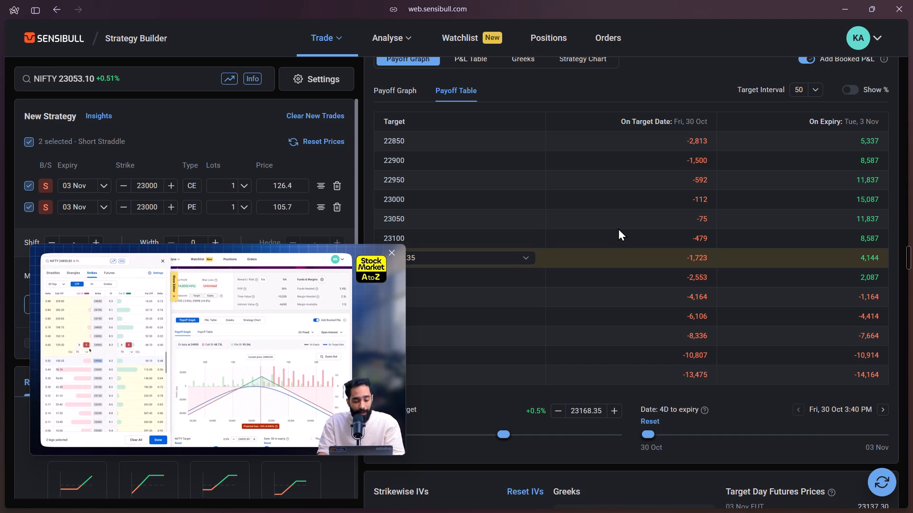
scroll(618, 228, down, 1)
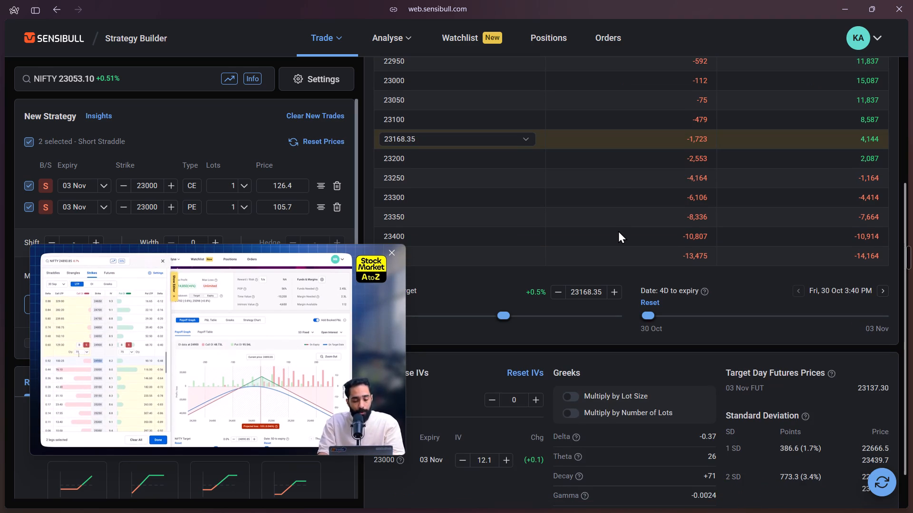
scroll(618, 230, up, 1)
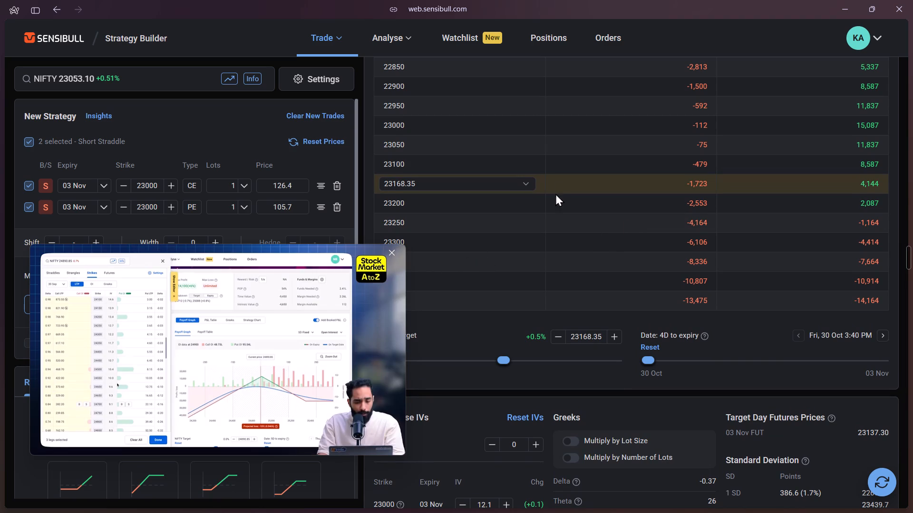
scroll(555, 188, up, 2)
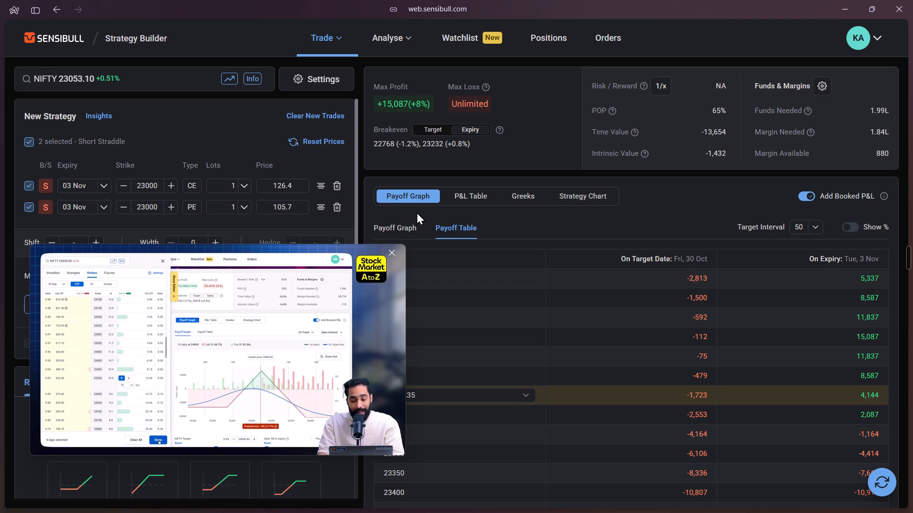
Rewind the floating lesson video in 10-second jumps to rewatch how the protective legs are added to the straddle.
key(Left)
click(197, 305)
key(Left)
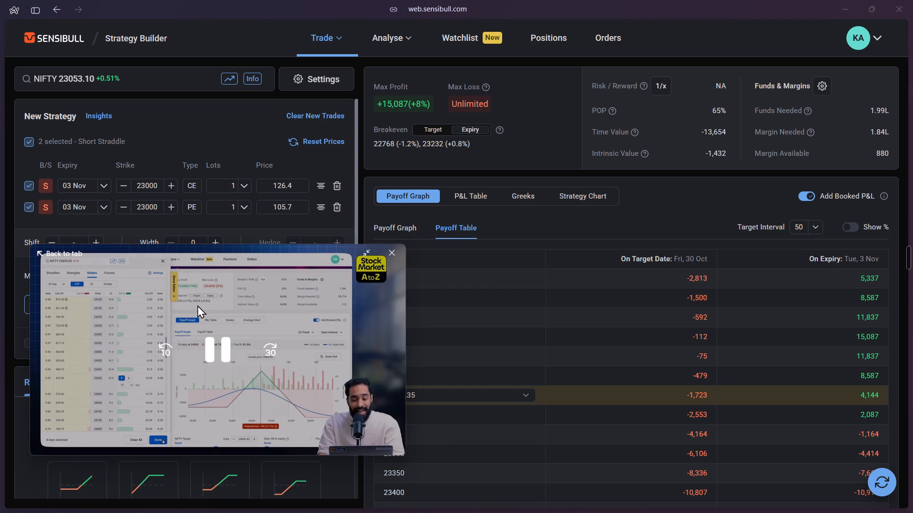
key(Left)
click(171, 352)
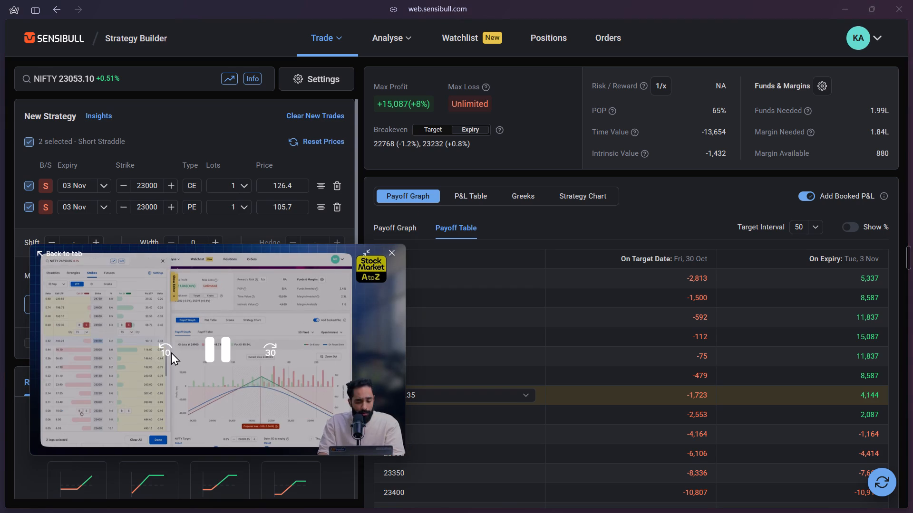
click(171, 352)
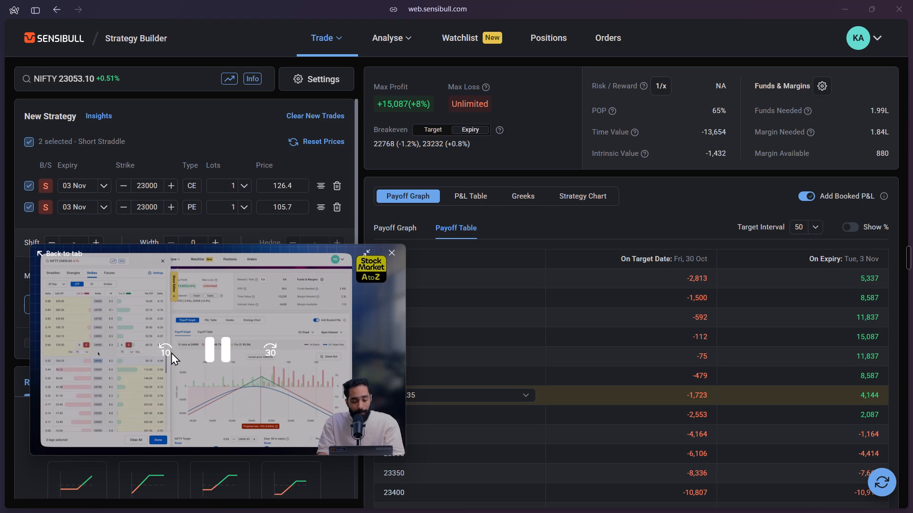
click(171, 352)
click(171, 352)
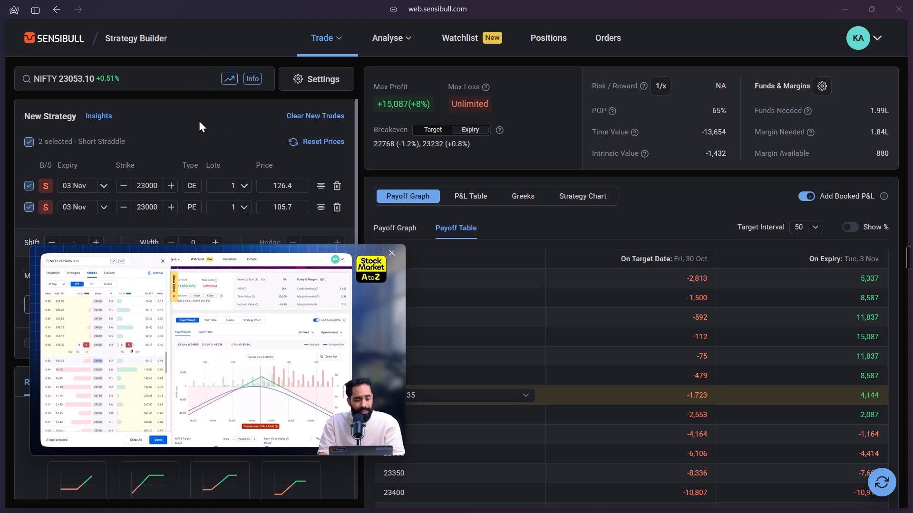
With the lesson paused and moved off the option chain, add a bought 23400 CE leg expiring 03 Nov to the short straddle.
scroll(199, 120, down, 1)
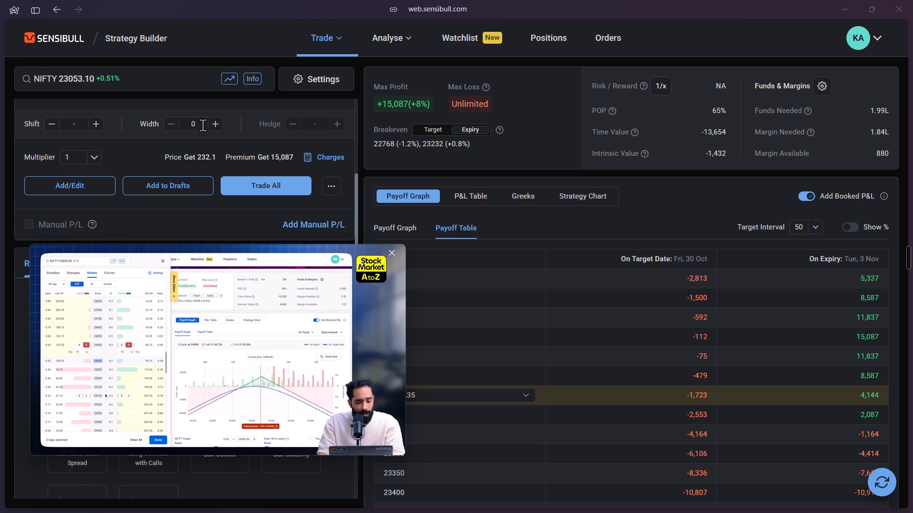
click(94, 187)
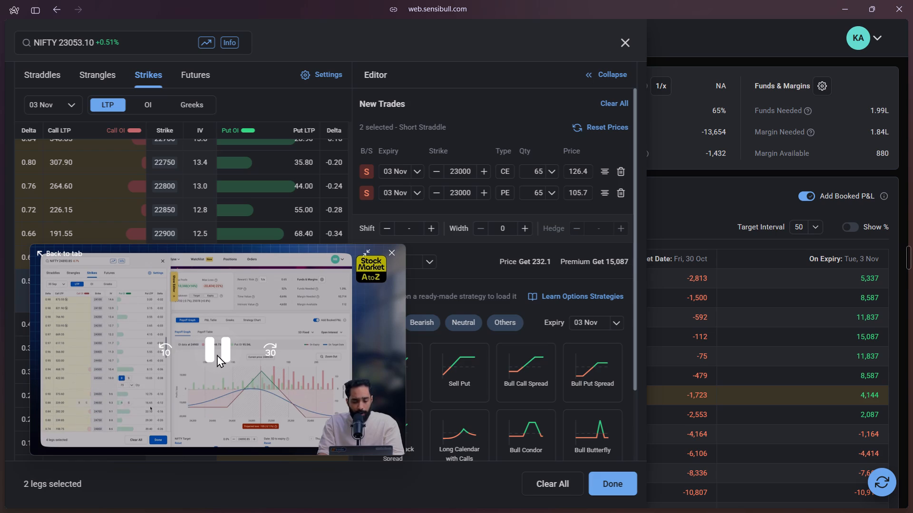
click(217, 354)
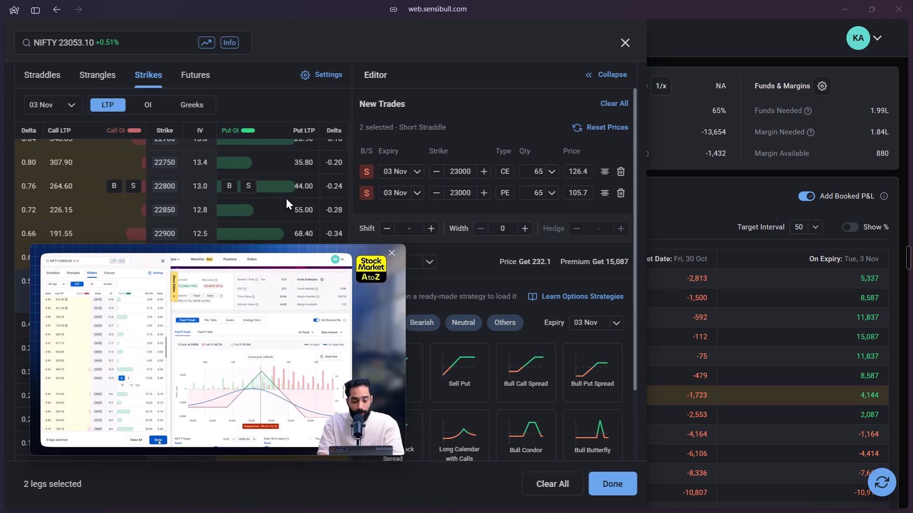
drag(233, 266, 583, 267)
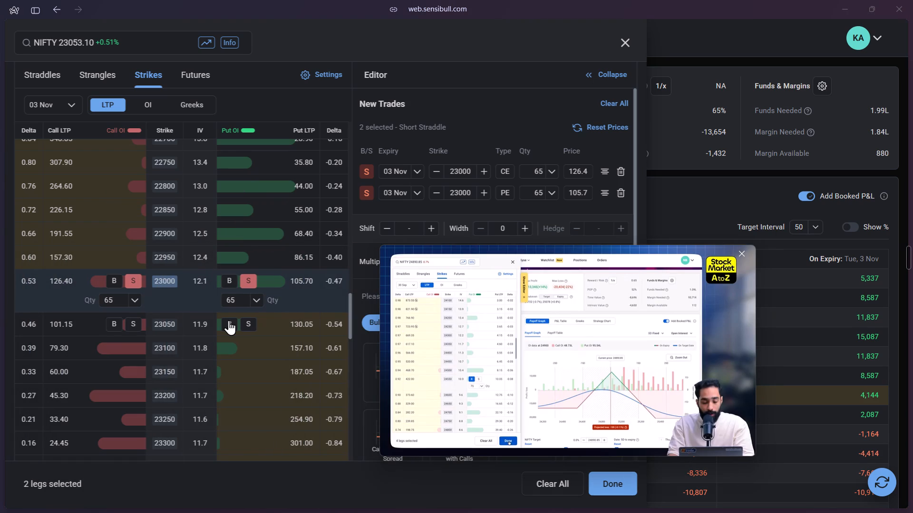
scroll(280, 298, down, 1)
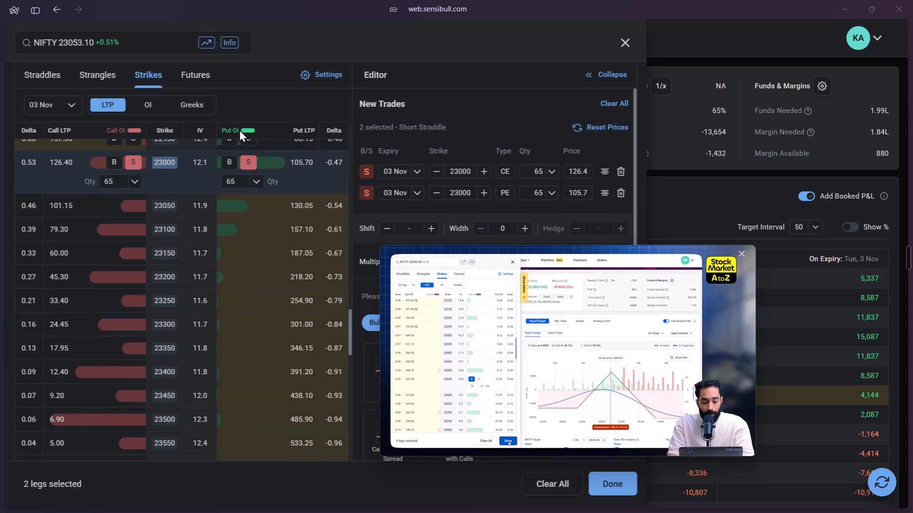
click(256, 101)
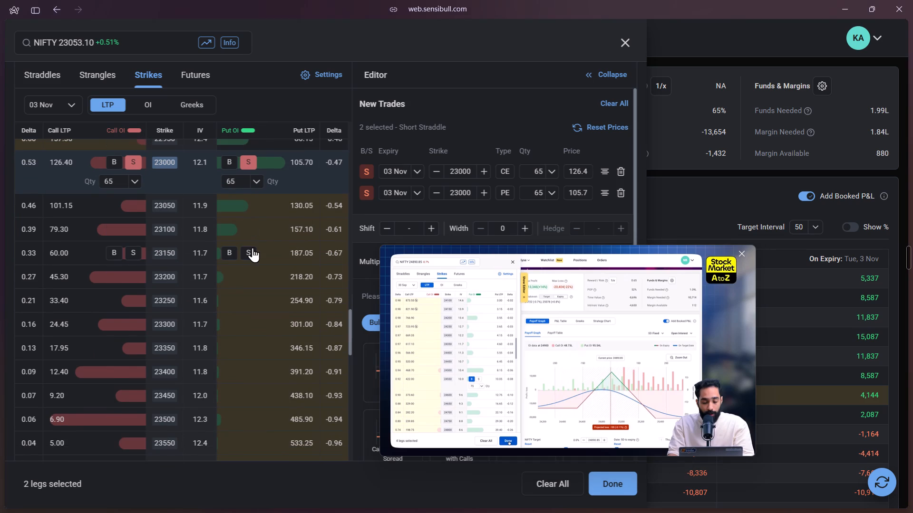
scroll(253, 247, down, 1)
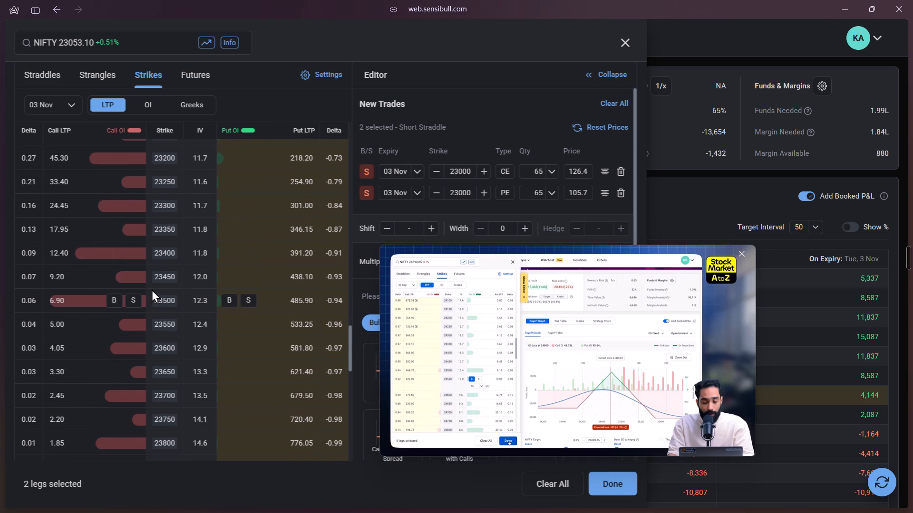
click(115, 248)
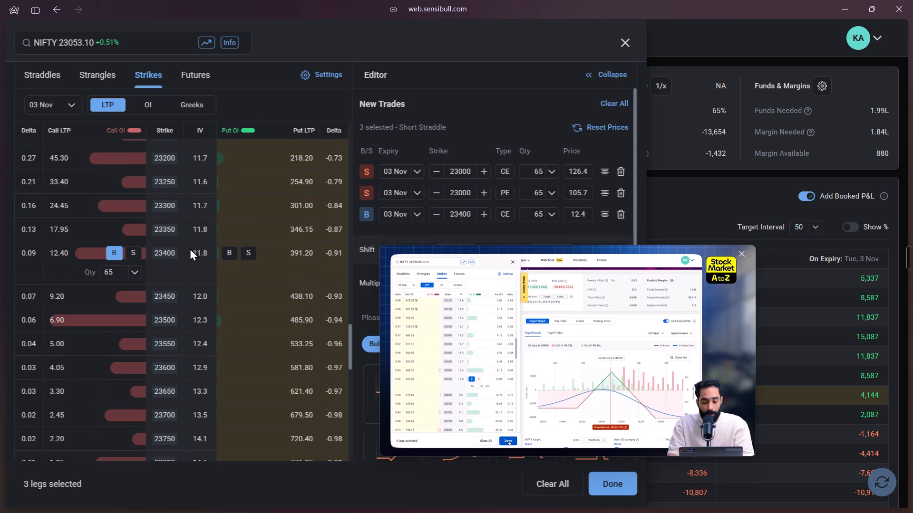
Add a bought 22500 PE leg expiring 03 Nov and apply the four-leg position to the strategy.
scroll(190, 248, up, 3)
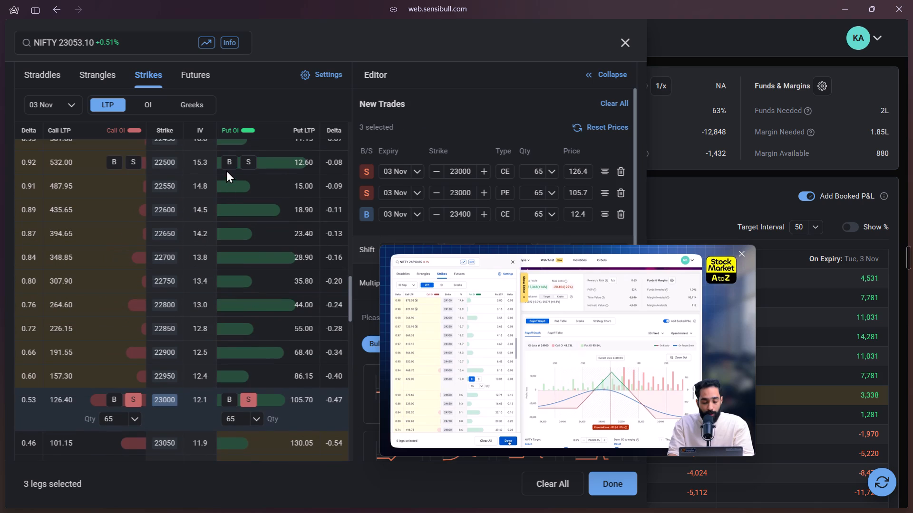
click(227, 161)
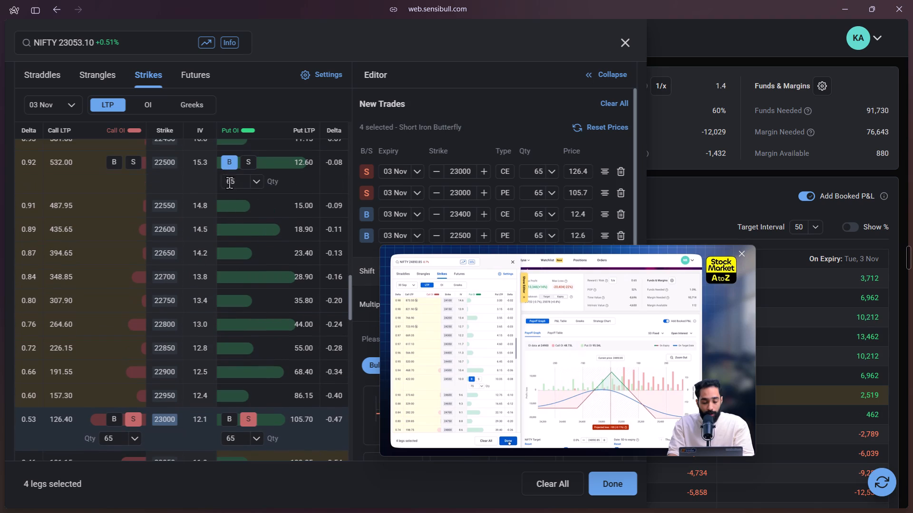
click(627, 486)
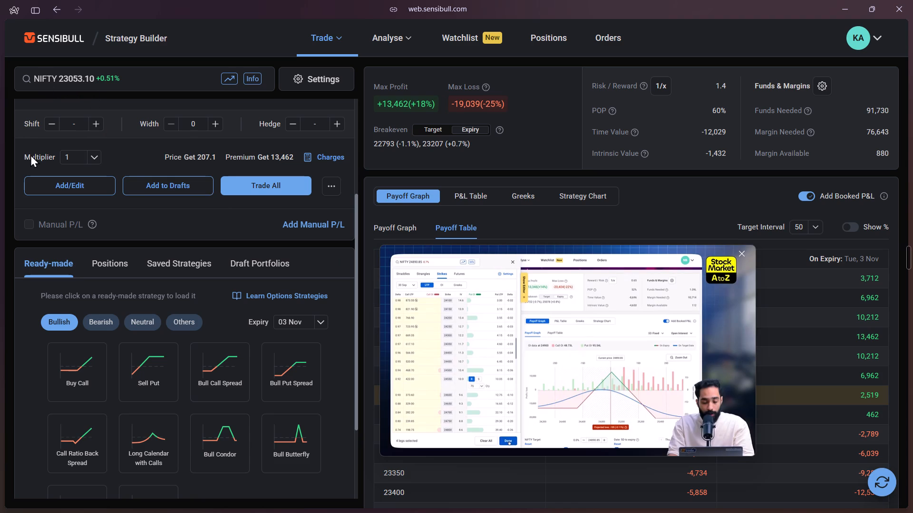
Resume the lesson, move the floating video off the payoff figures, and review the four-leg position's payoff table.
scroll(90, 210, up, 2)
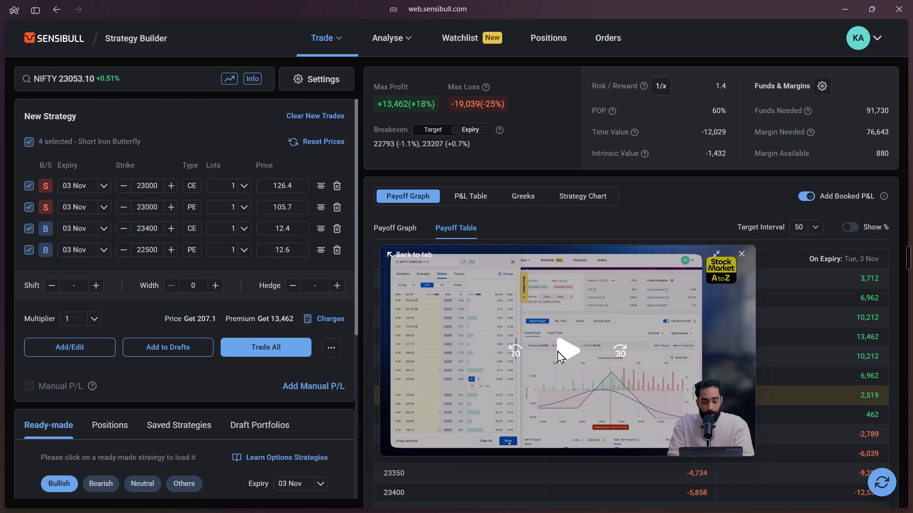
click(566, 348)
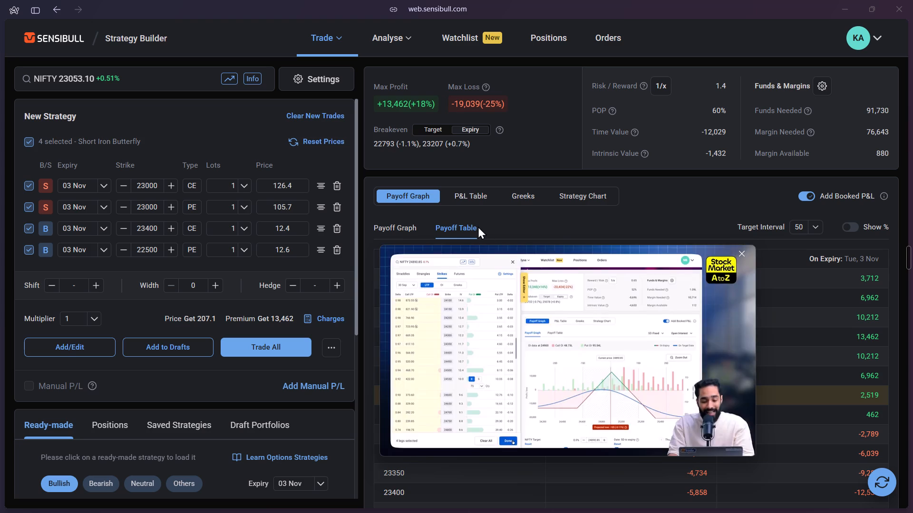
drag(514, 259, 296, 252)
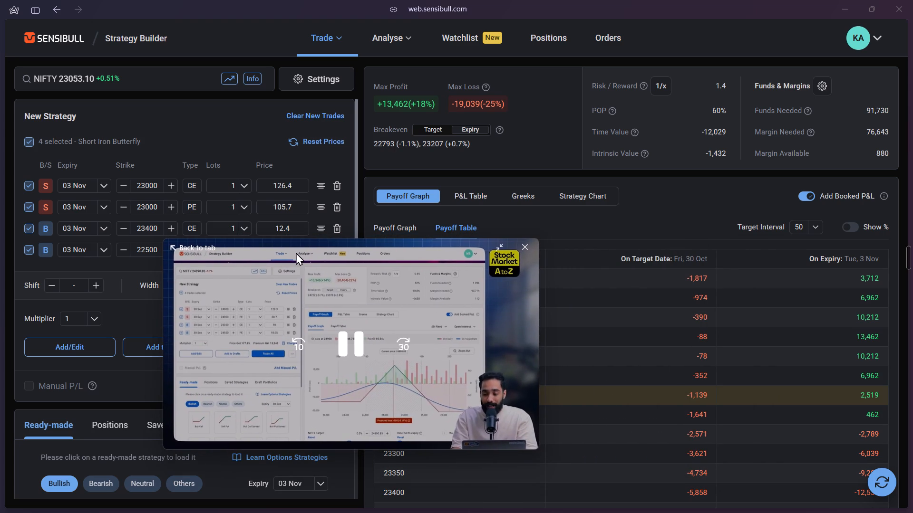
scroll(744, 305, down, 1)
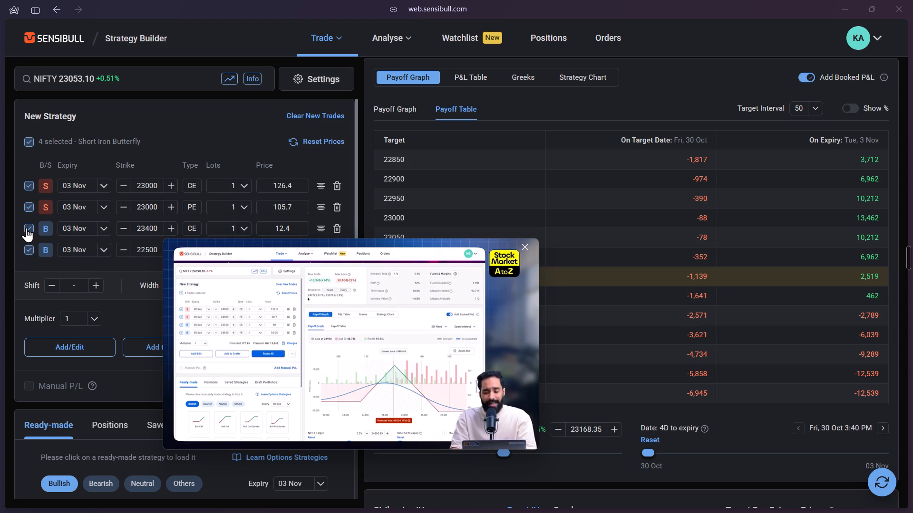
scroll(536, 244, up, 1)
scroll(551, 209, up, 1)
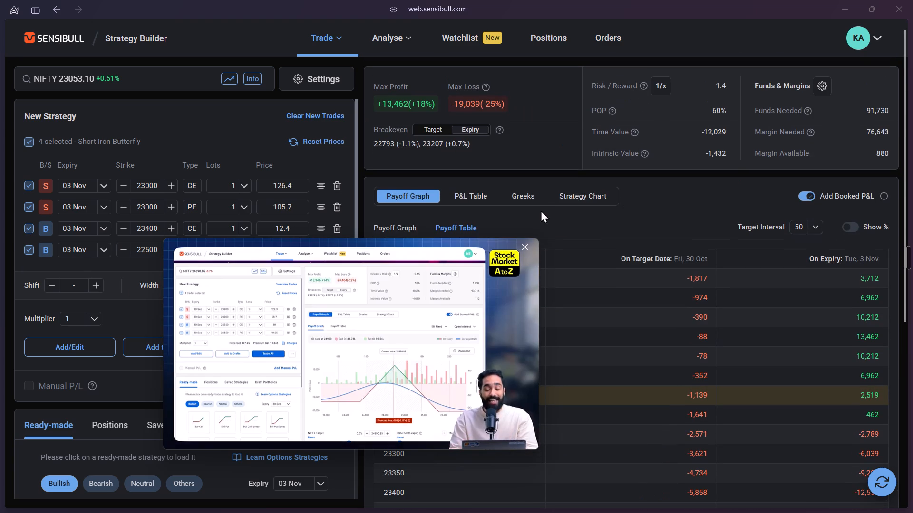
Exclude and re-include the bought 23400 CE and 22500 PE legs in turn to compare profit, loss and margin, ending with both included.
click(31, 229)
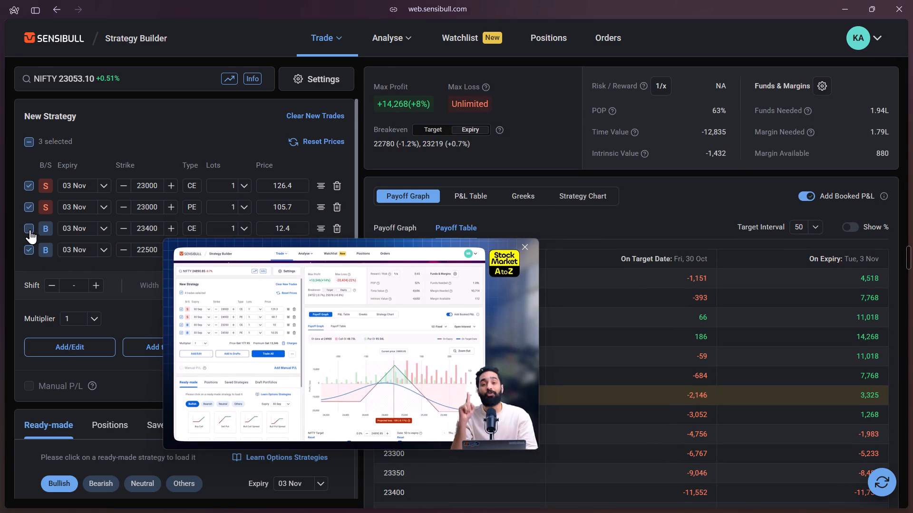
click(29, 246)
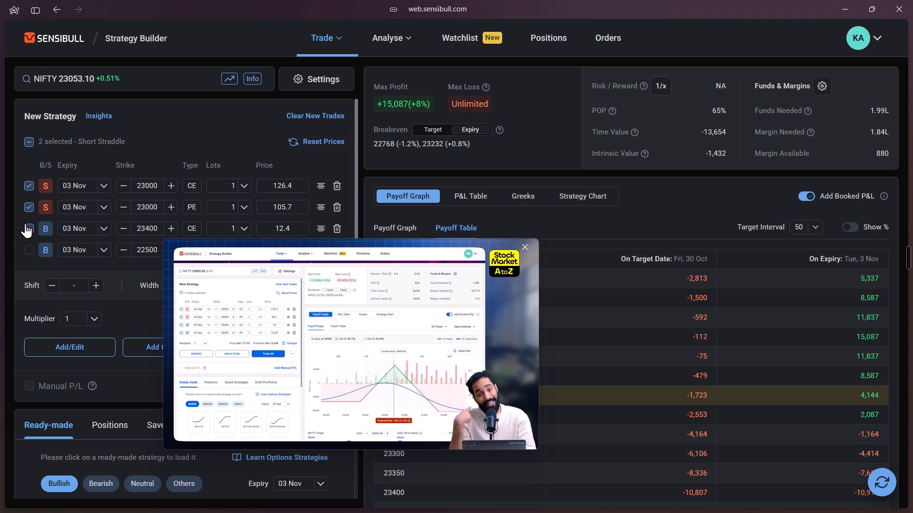
click(29, 247)
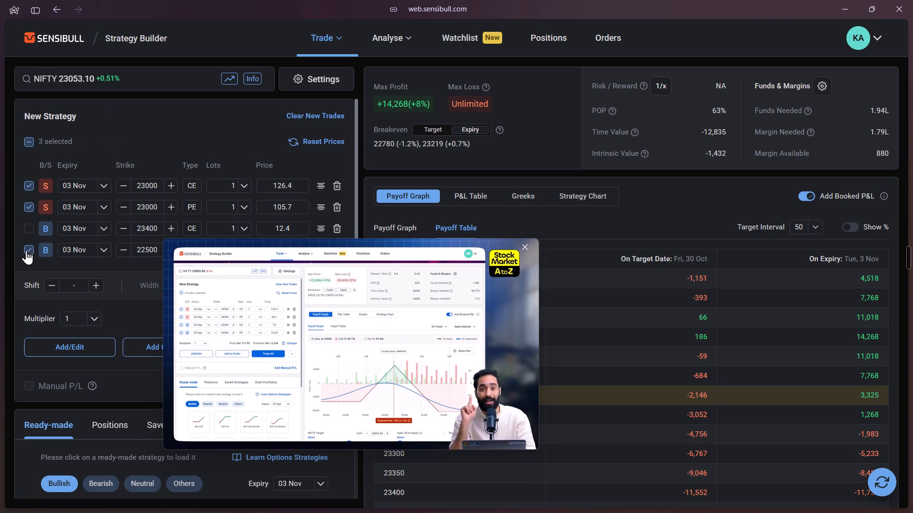
click(26, 252)
click(29, 231)
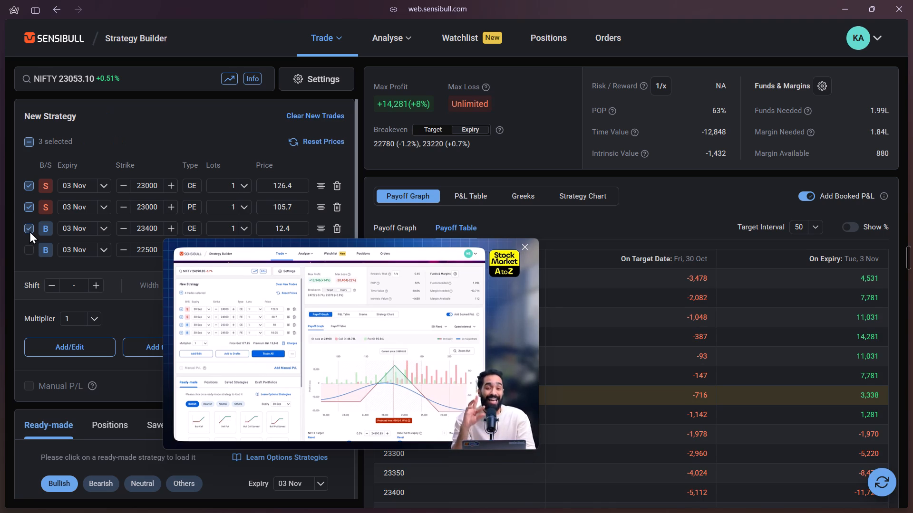
click(29, 248)
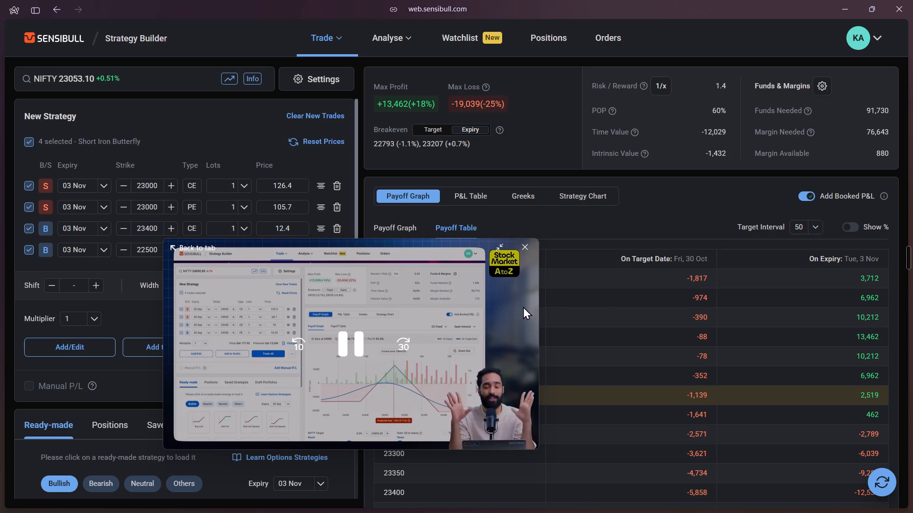
Show the four-leg position's payoff graph and examine its expiry and target-date curves.
click(406, 229)
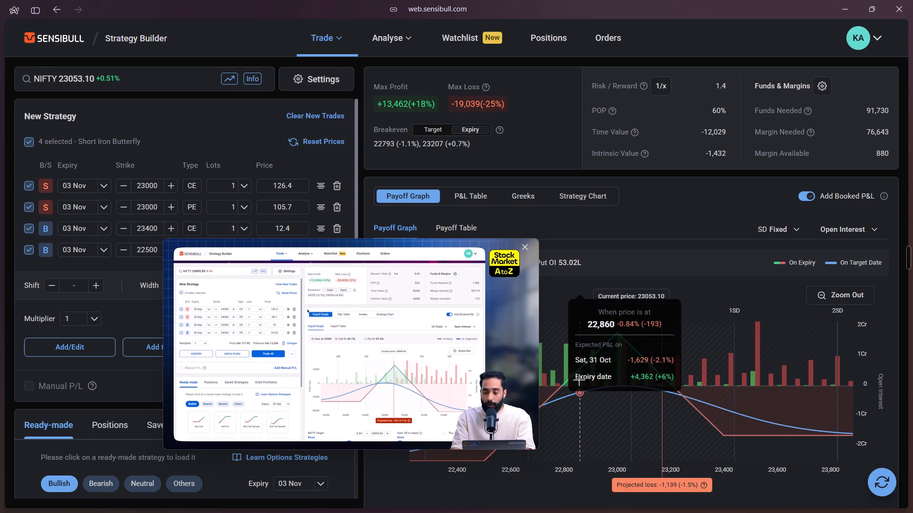
scroll(579, 380, down, 2)
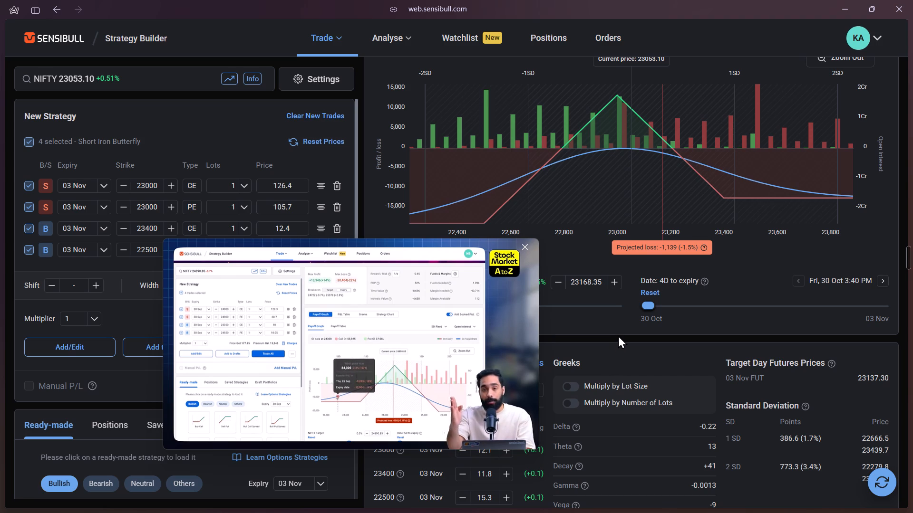
Show the position's P&L table and move the floating lesson video off the leg rows and target price control.
scroll(618, 335, up, 1)
click(461, 82)
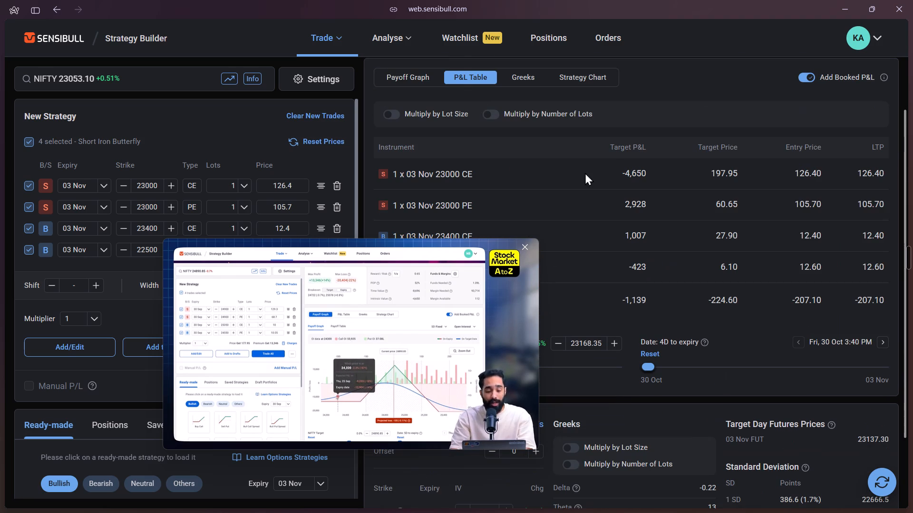
drag(416, 250, 369, 250)
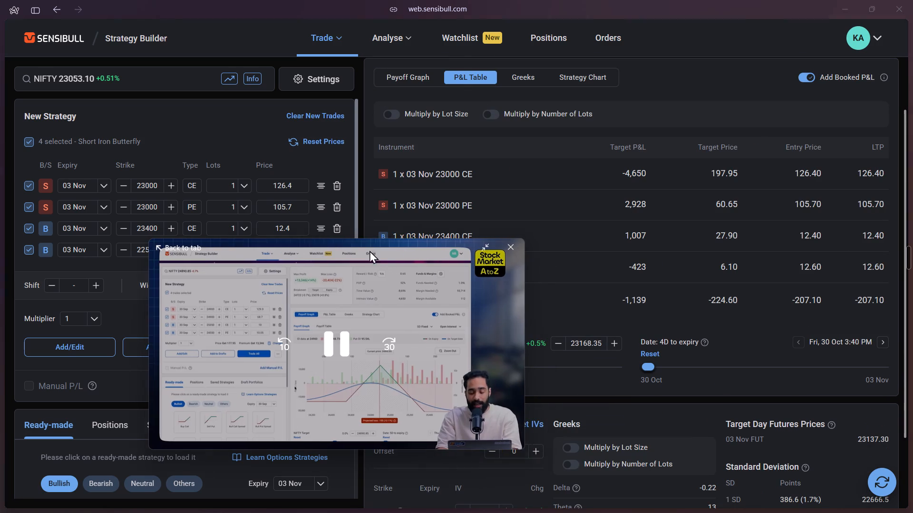
drag(369, 250, 309, 249)
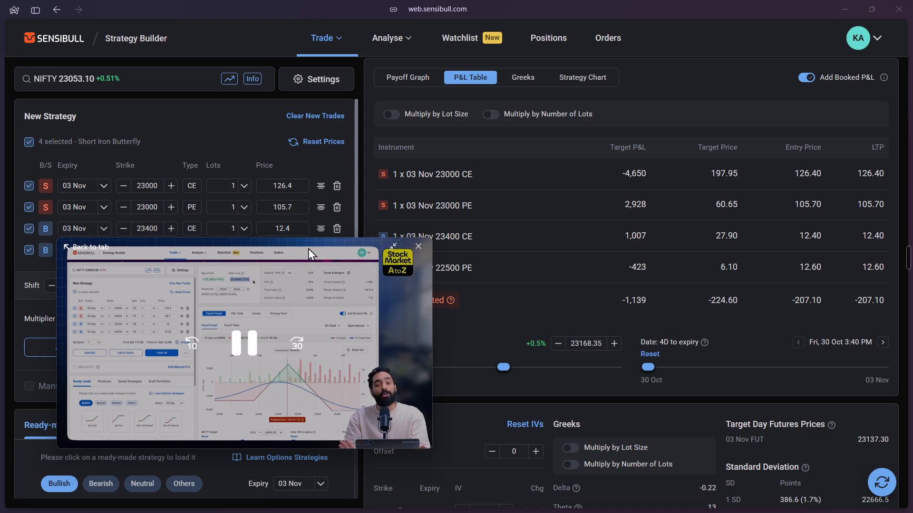
drag(310, 247, 400, 286)
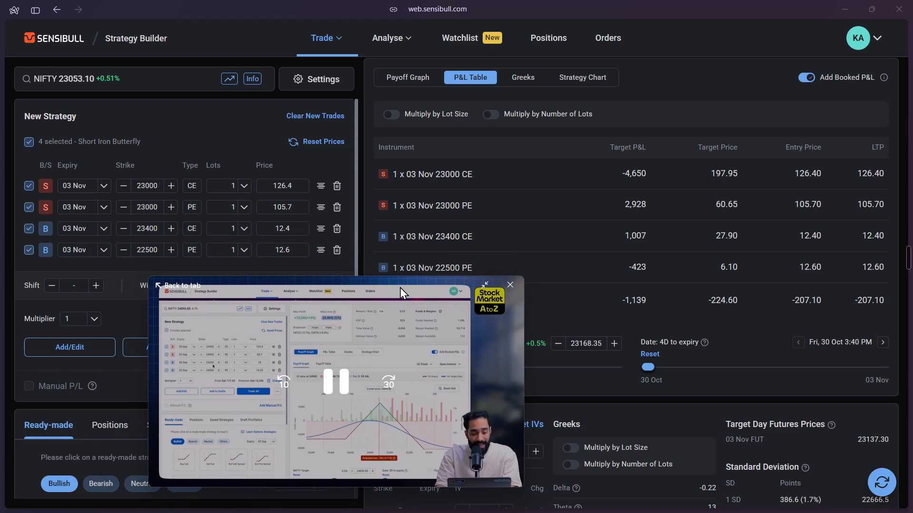
drag(400, 286, 333, 279)
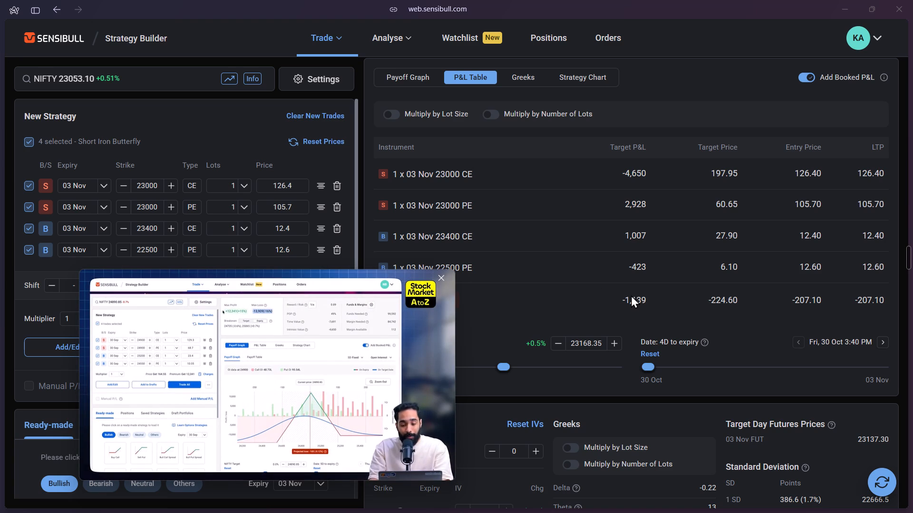
Lower the NIFTY target price stepwise to 22592.1 (-2.0%) to compare each leg's target P&L.
click(559, 343)
click(558, 342)
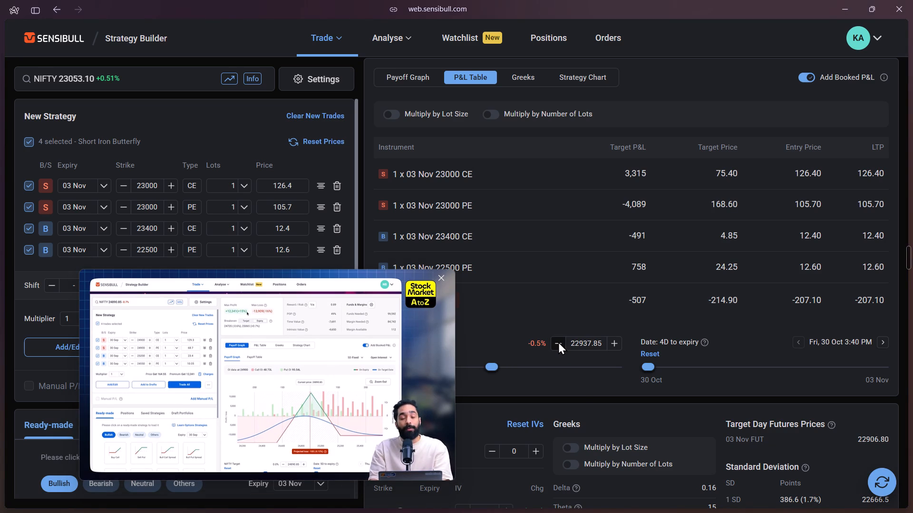
click(558, 342)
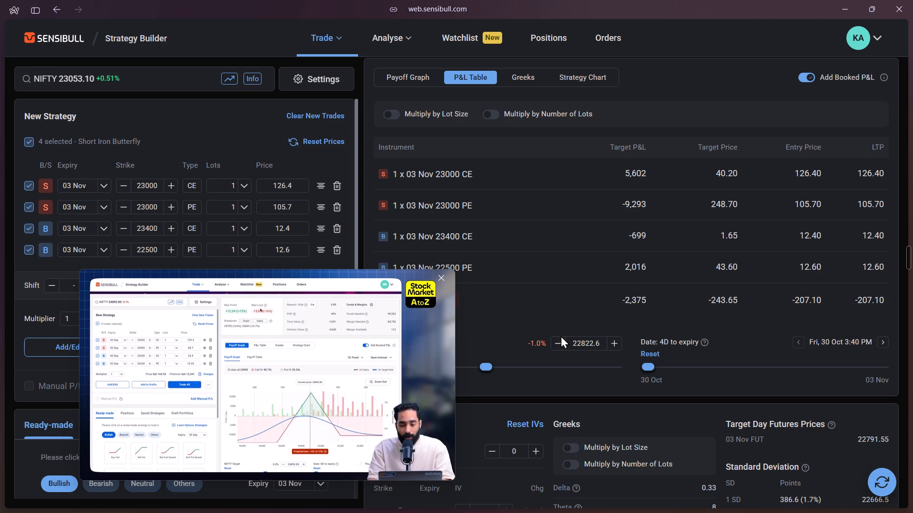
click(559, 341)
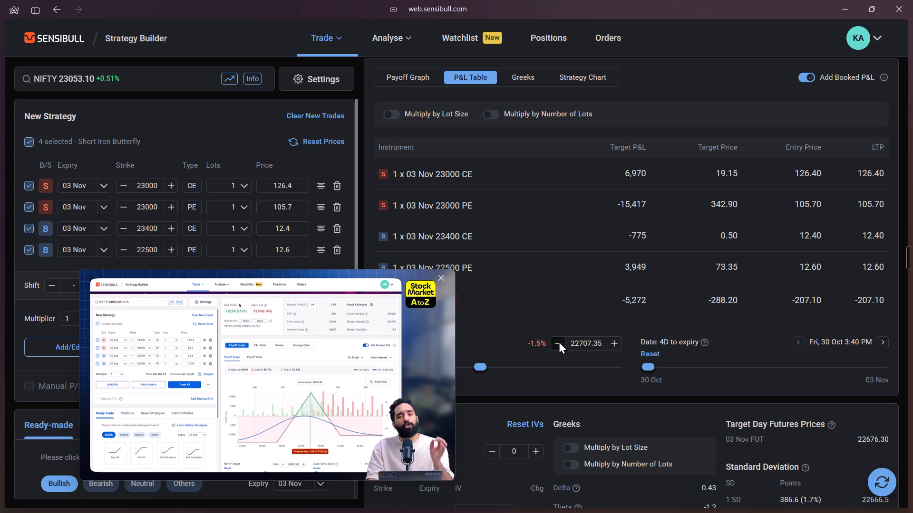
click(559, 341)
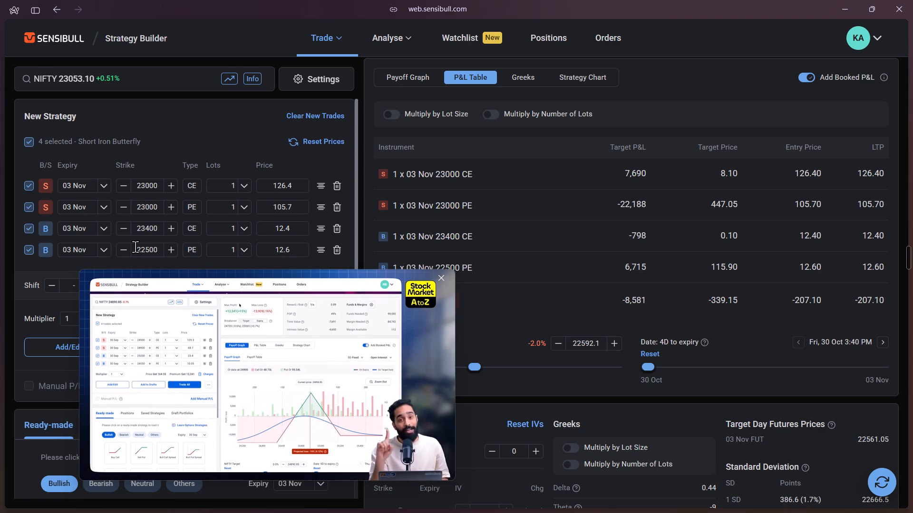
Raise the bought PE leg's strike to 22550.
click(169, 251)
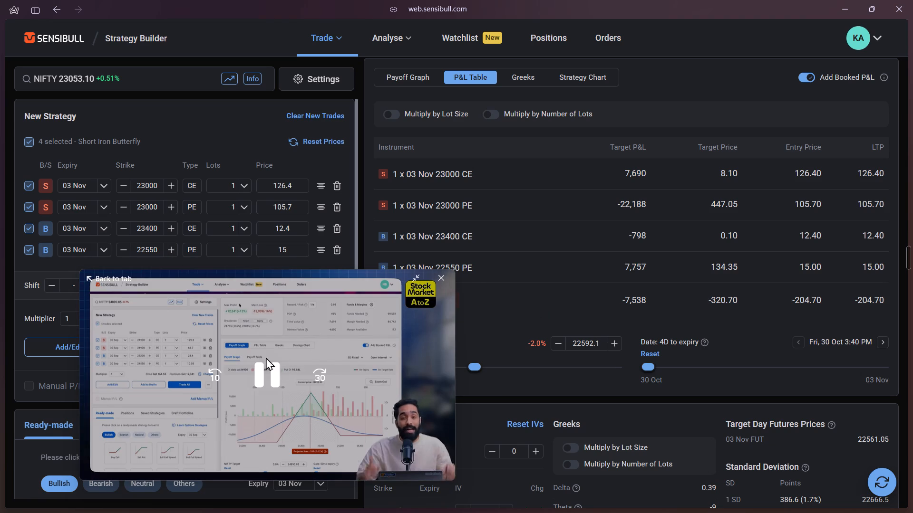
Rewind the lesson 10 seconds and pause it.
click(214, 370)
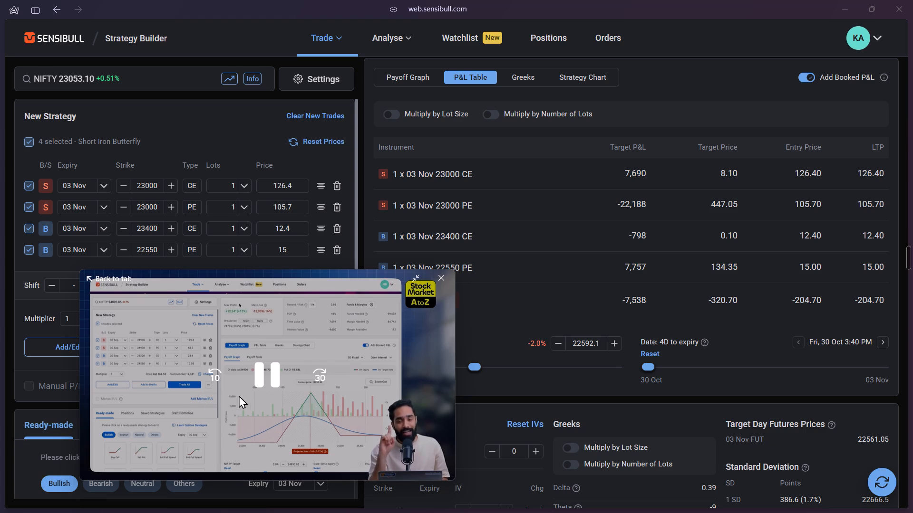
click(266, 378)
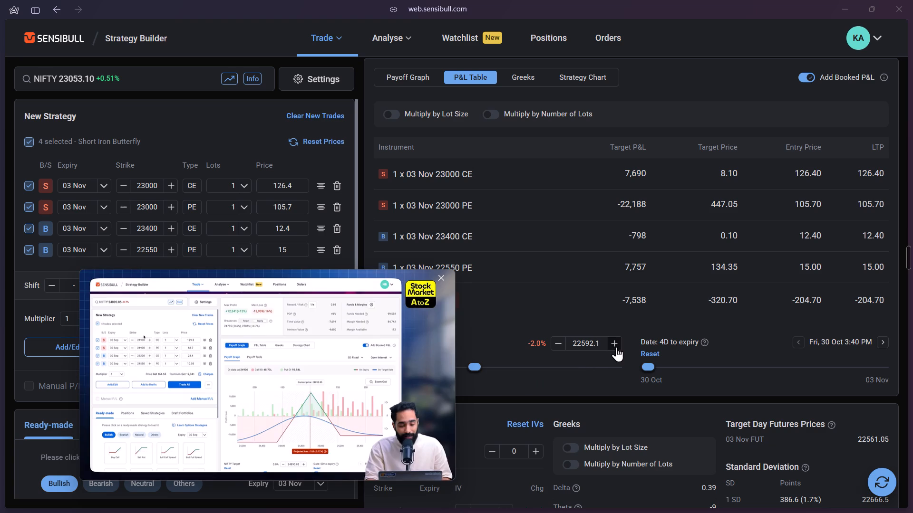
Raise the NIFTY target price stepwise to 24436.1 (+6.0%) and compare the projected P&L with the strategy's maximum loss.
click(616, 346)
click(616, 346)
click(616, 346)
click(616, 346)
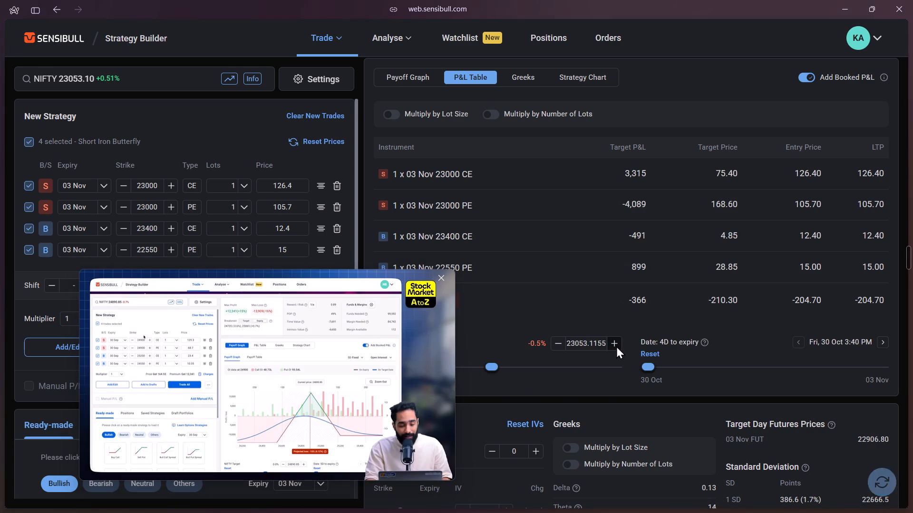
click(616, 346)
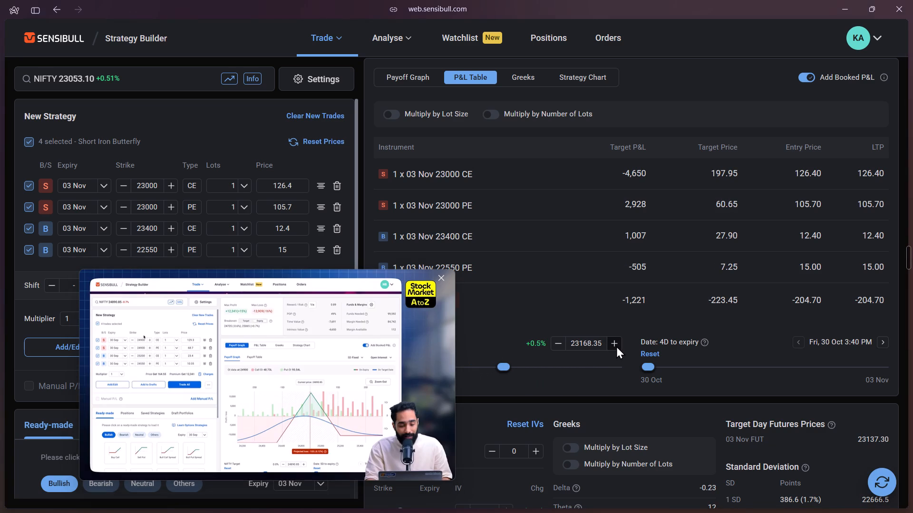
click(616, 346)
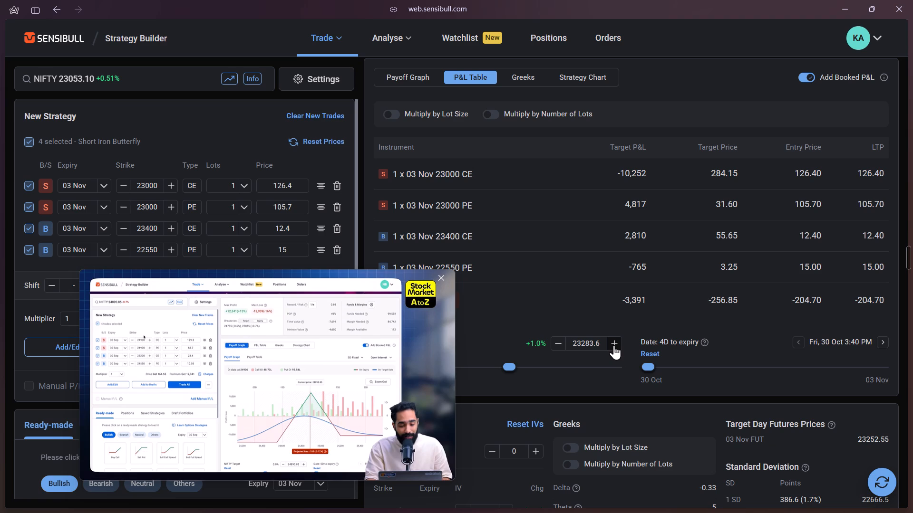
click(614, 345)
click(614, 345)
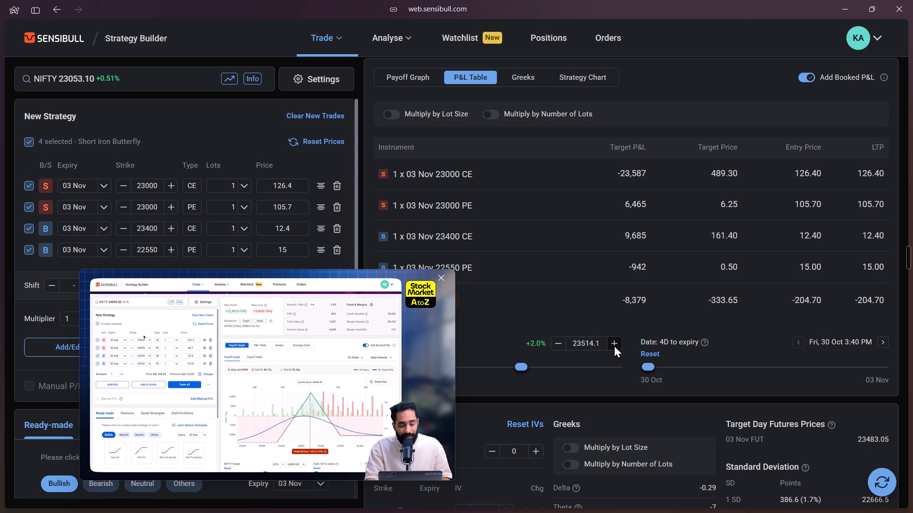
click(614, 345)
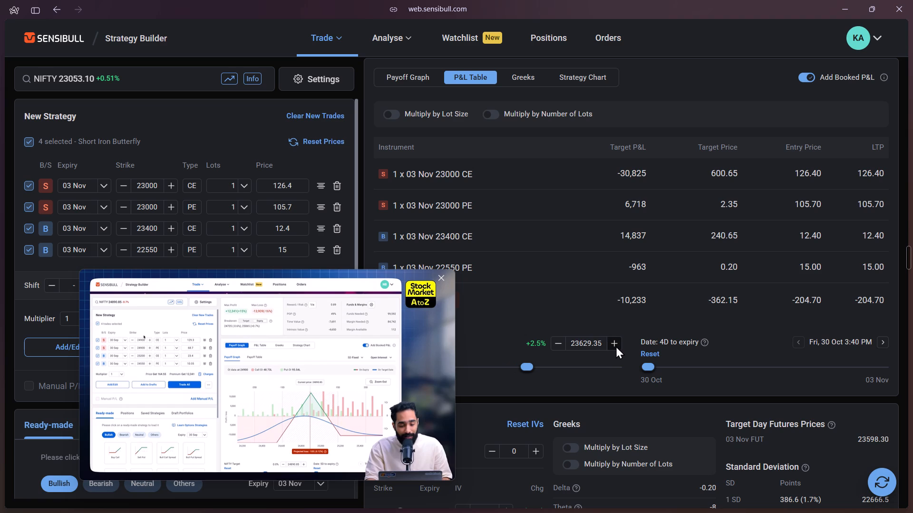
click(616, 346)
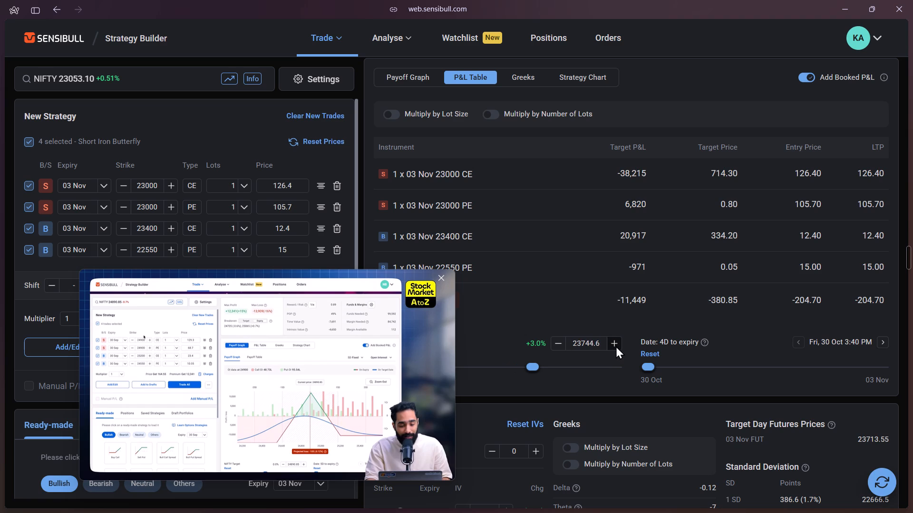
click(616, 346)
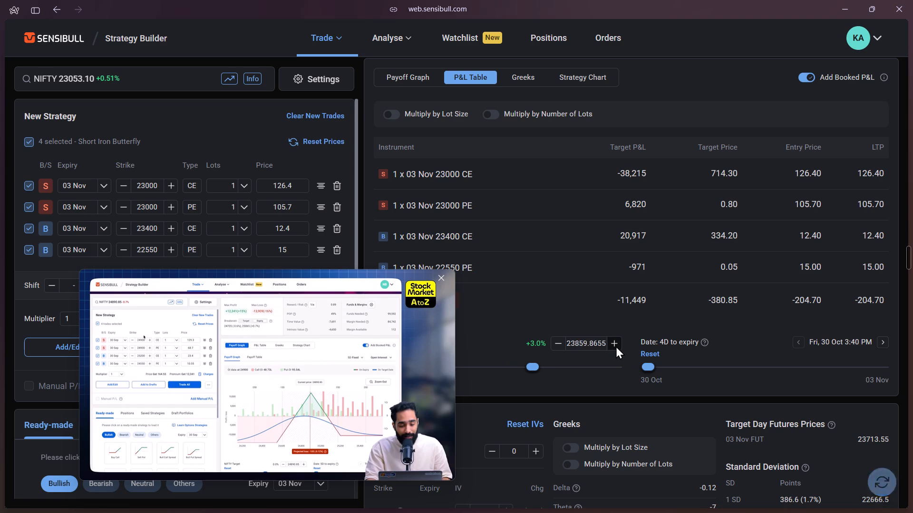
click(616, 346)
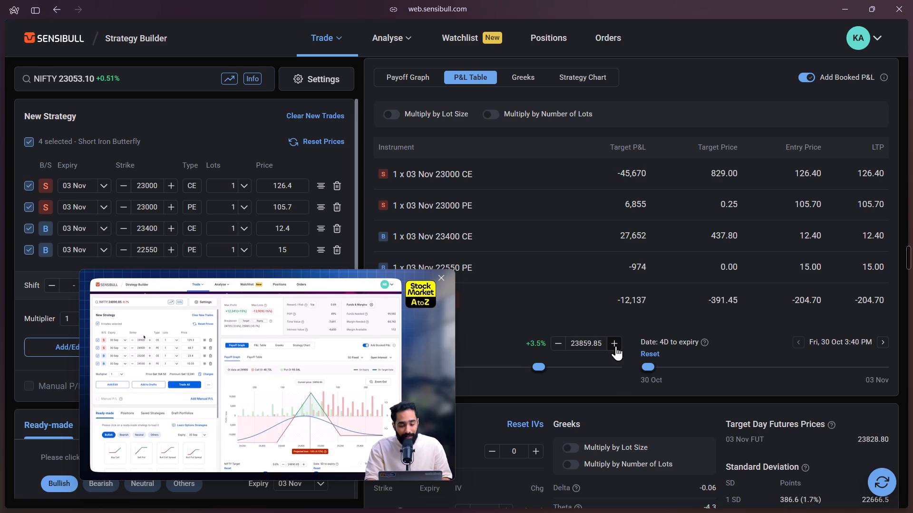
click(616, 346)
click(616, 346)
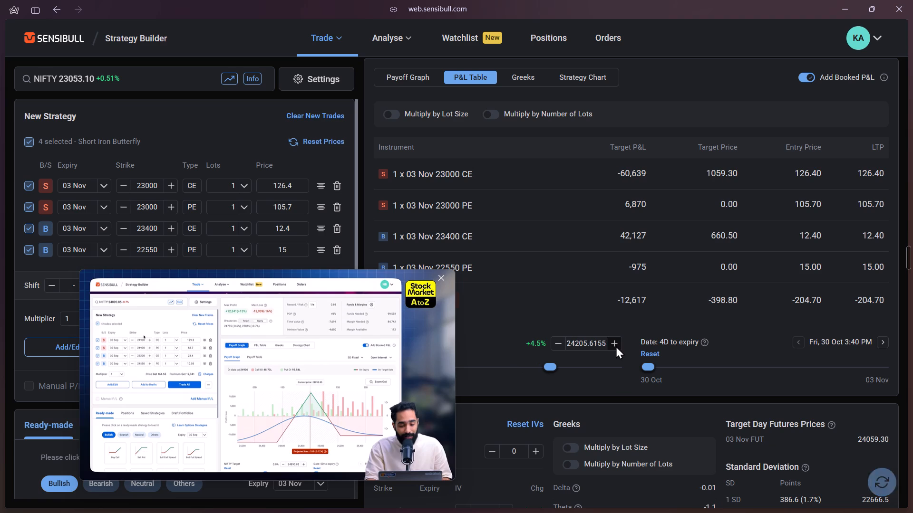
click(616, 346)
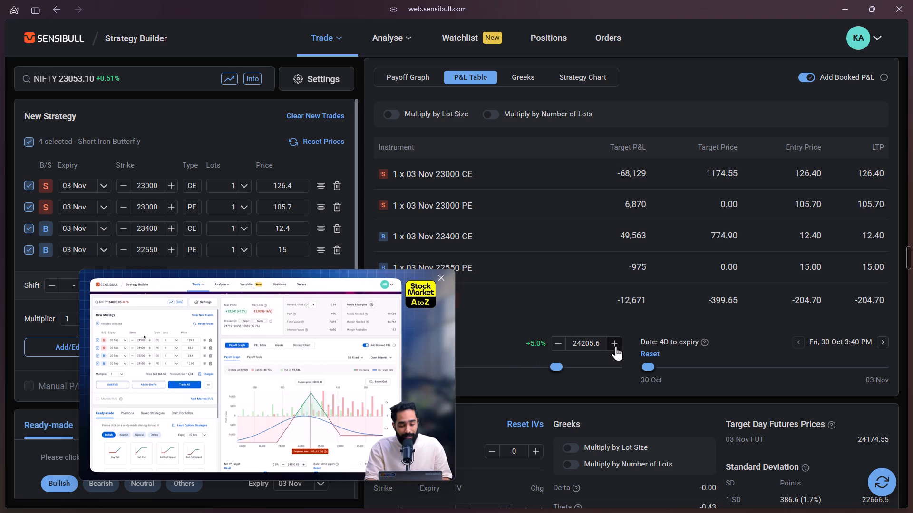
click(616, 346)
scroll(616, 346, up, 1)
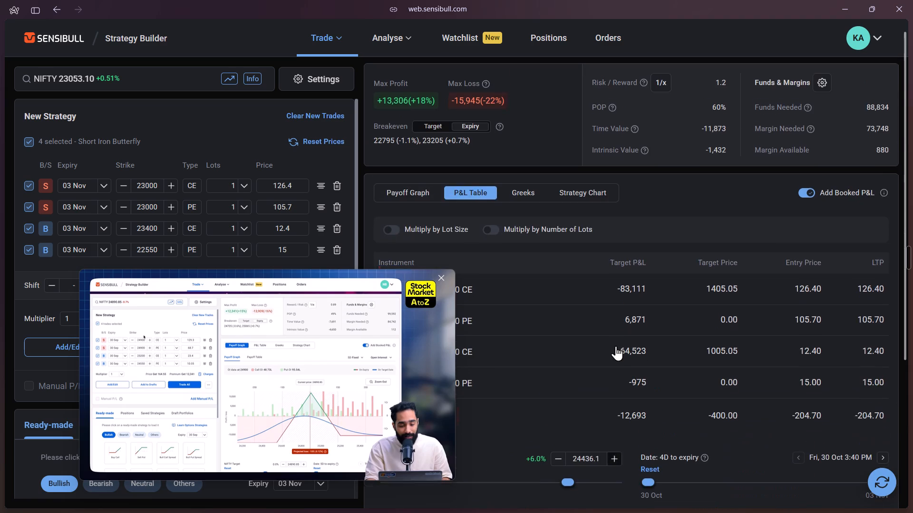
scroll(616, 346, down, 1)
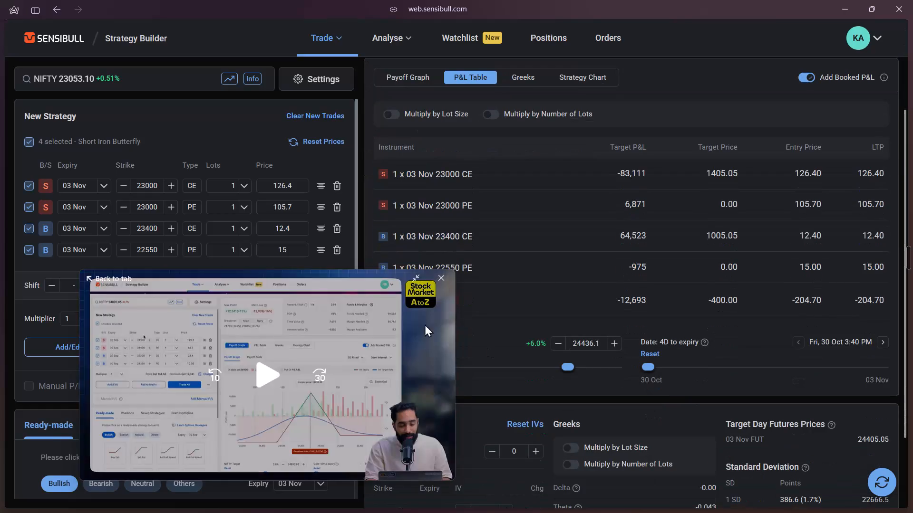
Exclude the sold 23000 PE, bought 23400 CE and bought 22550 PE legs to examine the sold 23000 CE alone.
click(29, 210)
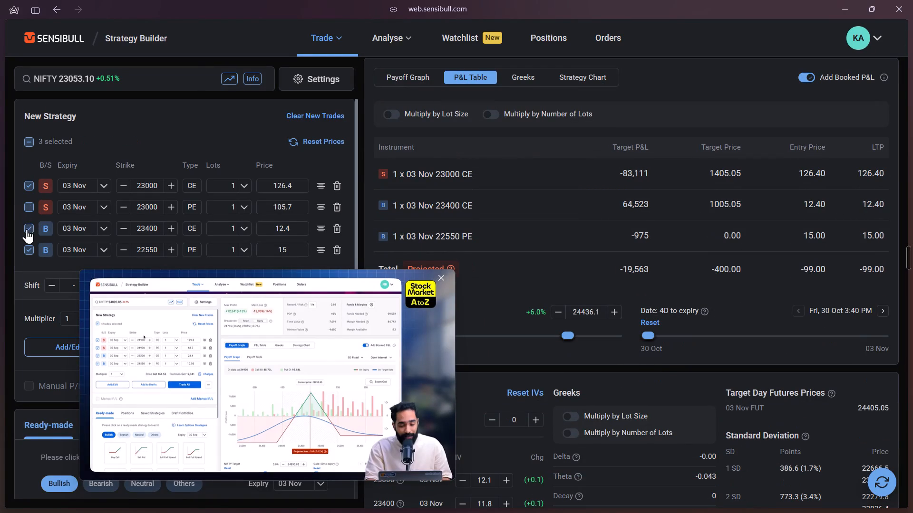
click(27, 229)
click(27, 250)
scroll(532, 248, up, 3)
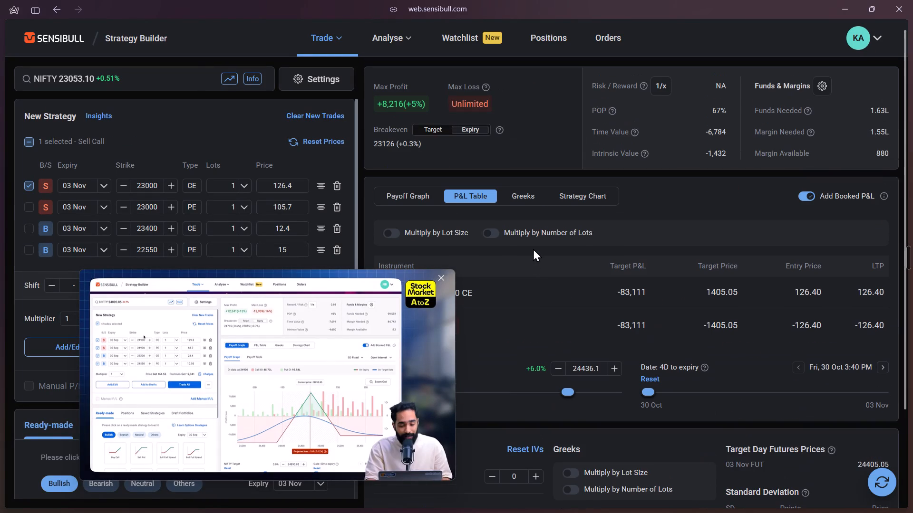
scroll(533, 248, up, 1)
Include the sold 23000 PE leg and exclude the sold 23000 CE to examine the sold put alone.
click(23, 206)
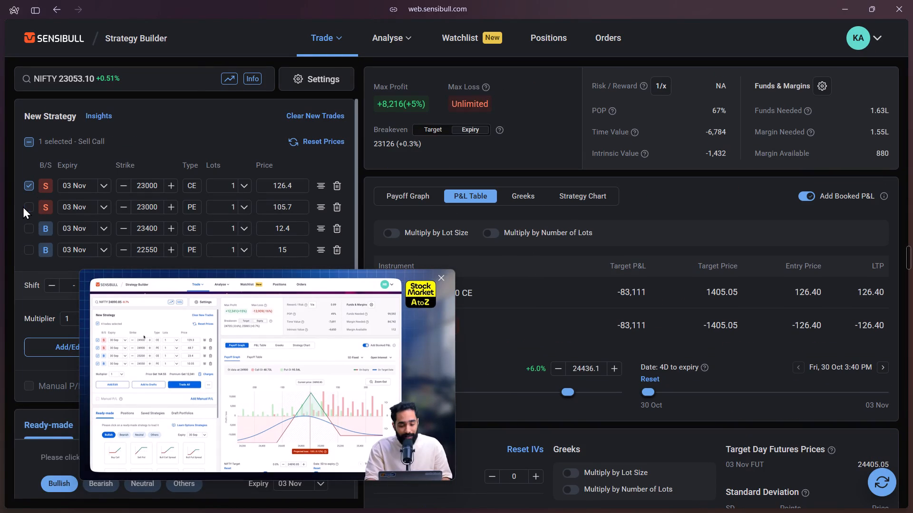
click(27, 204)
click(24, 186)
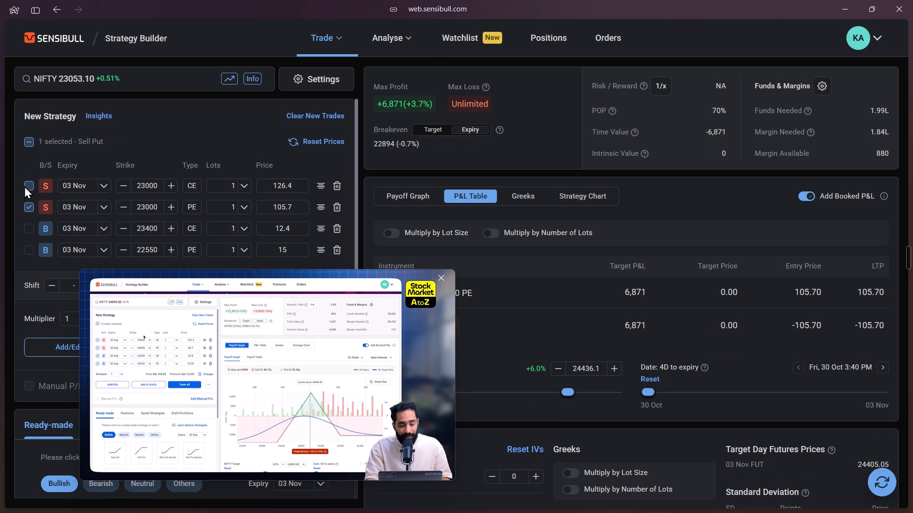
Re-include the sold 23000 CE, bought 23400 CE and bought 22550 PE legs in turn, comparing P&L, maximum loss and margin.
click(24, 186)
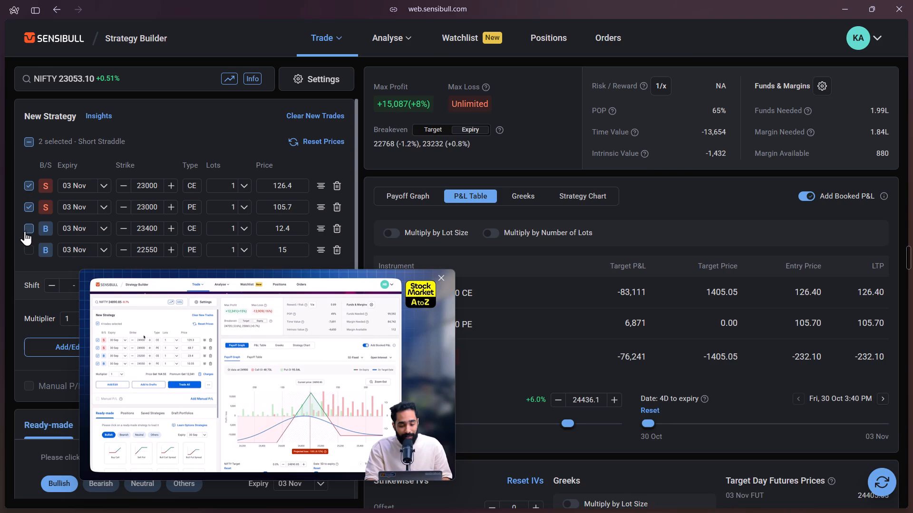
click(26, 228)
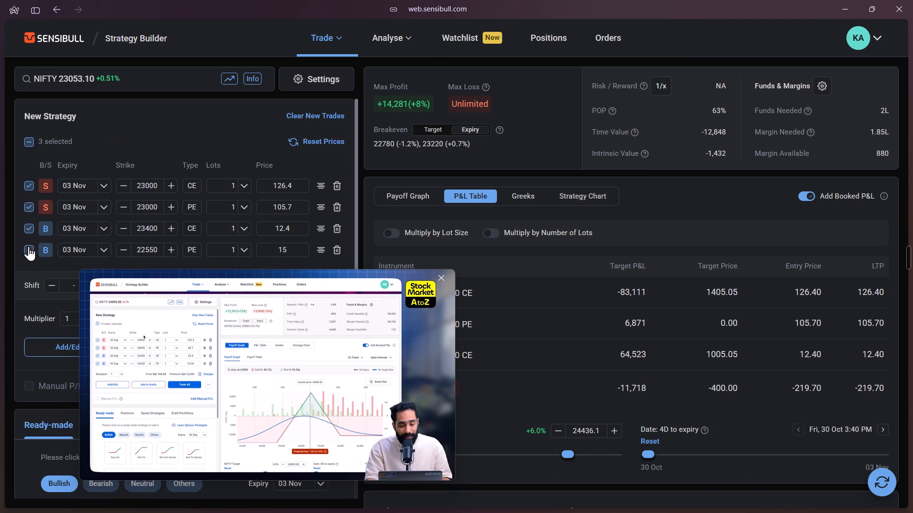
click(31, 252)
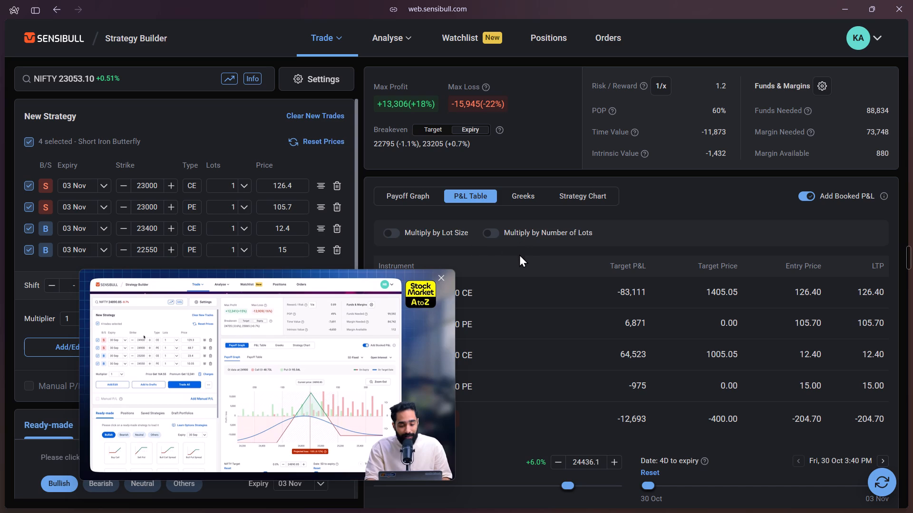
scroll(623, 273, down, 1)
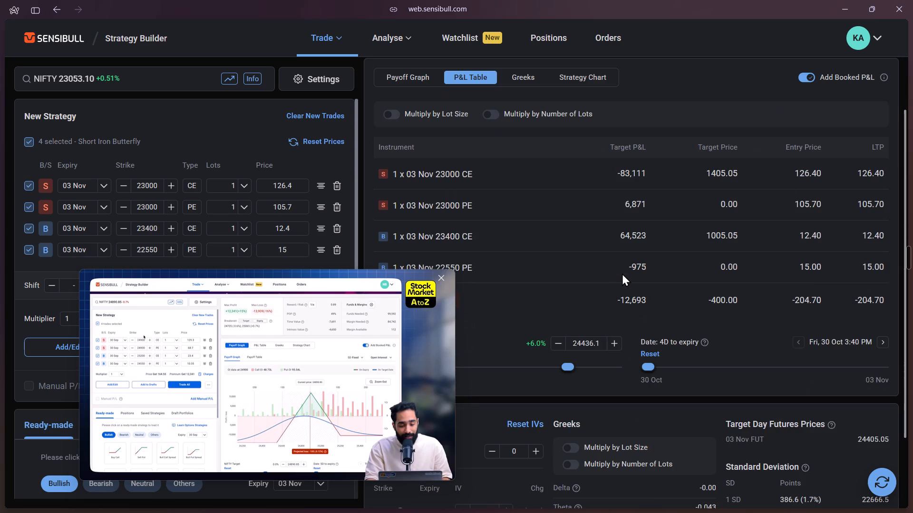
scroll(614, 273, up, 1)
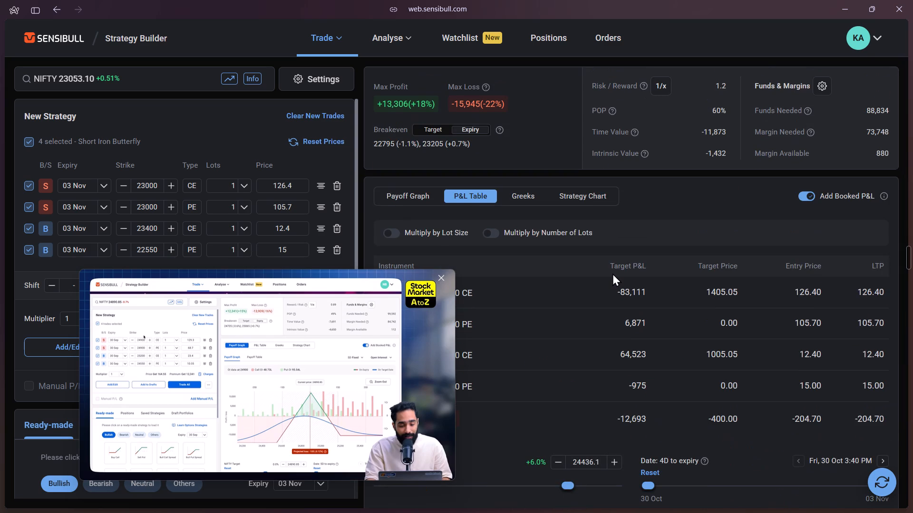
Resume the options lesson video in the floating player.
click(272, 370)
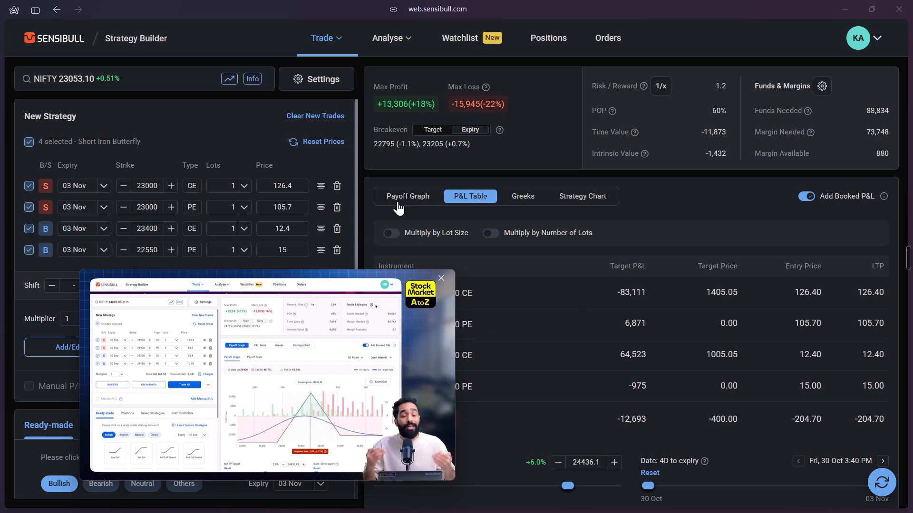
Lower the NIFTY target price stepwise to 23053.1 (0.0%) for the short iron butterfly.
scroll(614, 304, down, 1)
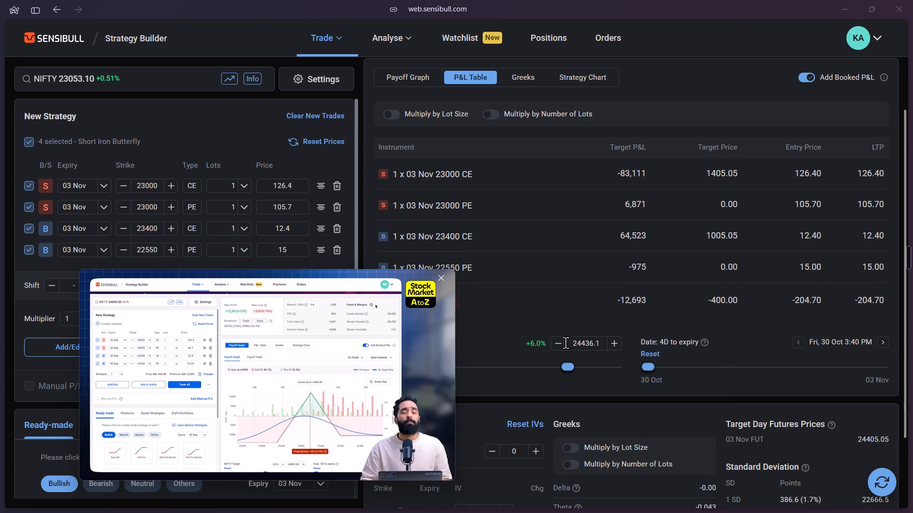
click(560, 342)
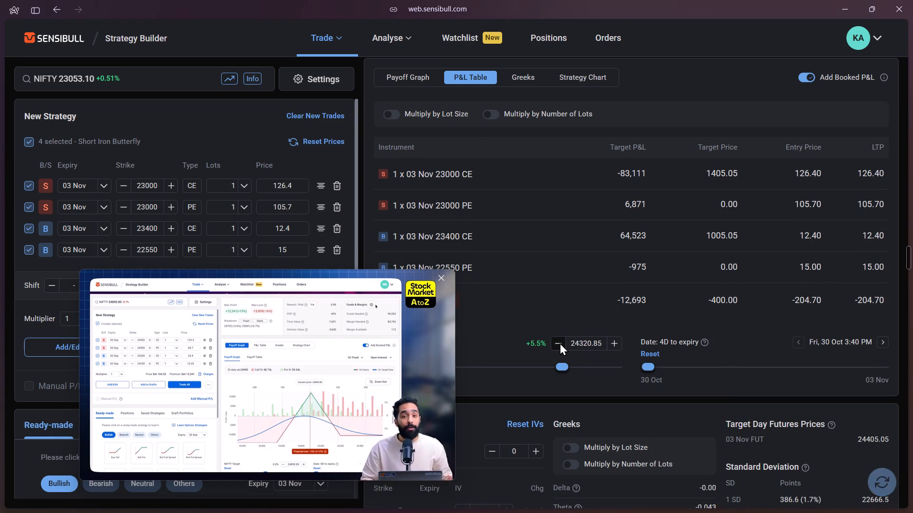
triple_click(560, 342)
click(560, 342)
triple_click(560, 342)
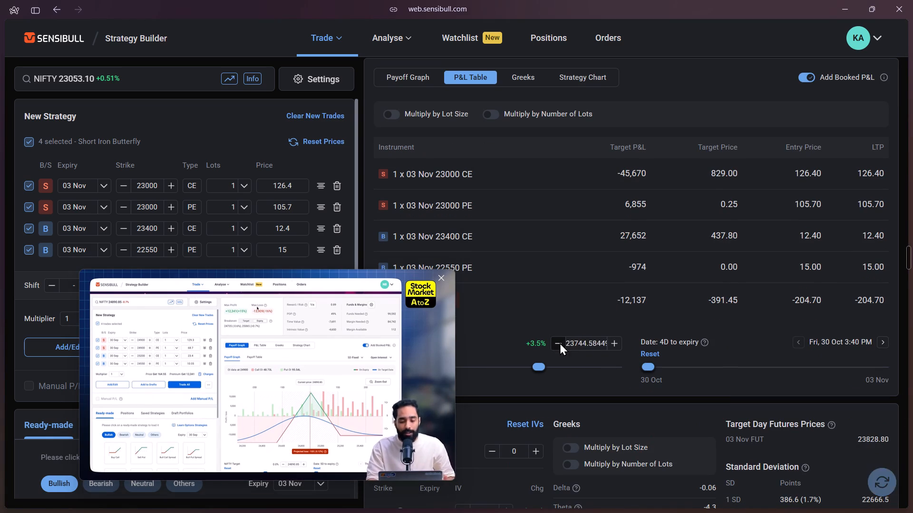
double_click(560, 342)
click(560, 342)
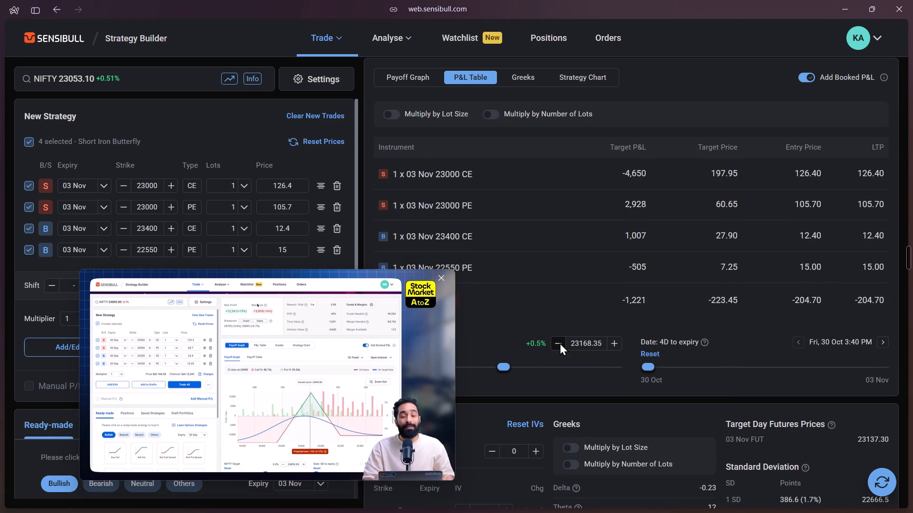
click(560, 342)
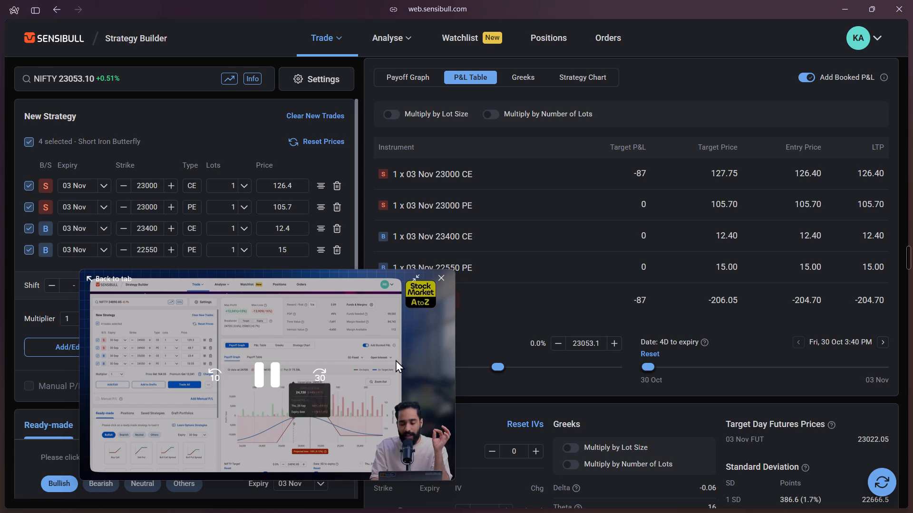
Show the short iron butterfly's payoff graph in place of the P&L table.
click(414, 81)
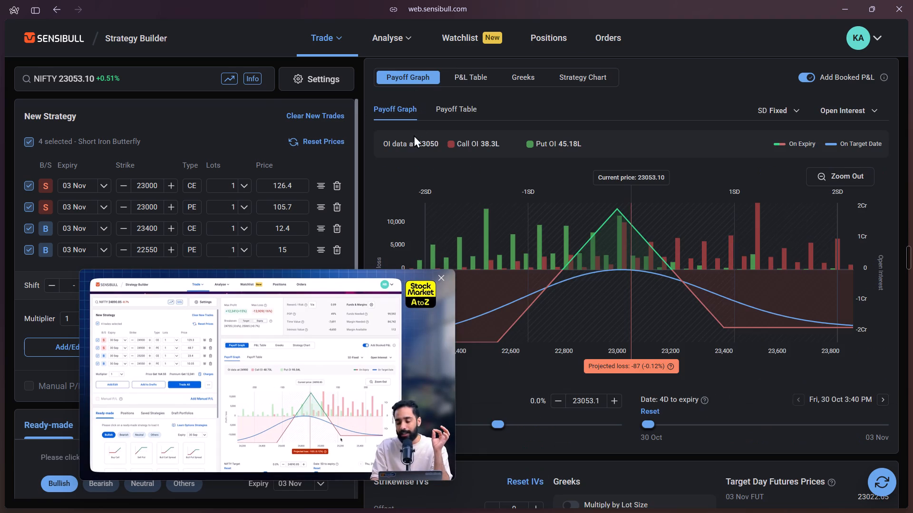
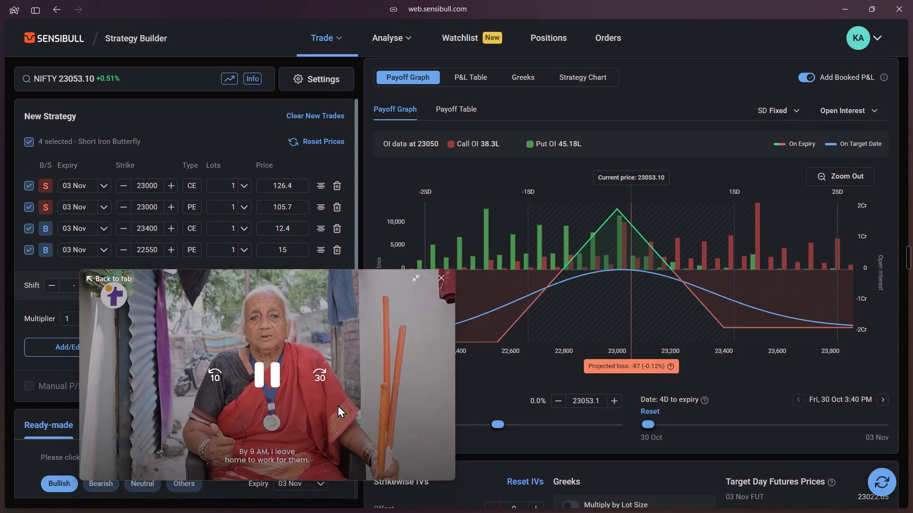
Skip the video in the floating player forward by 30 seconds.
click(321, 374)
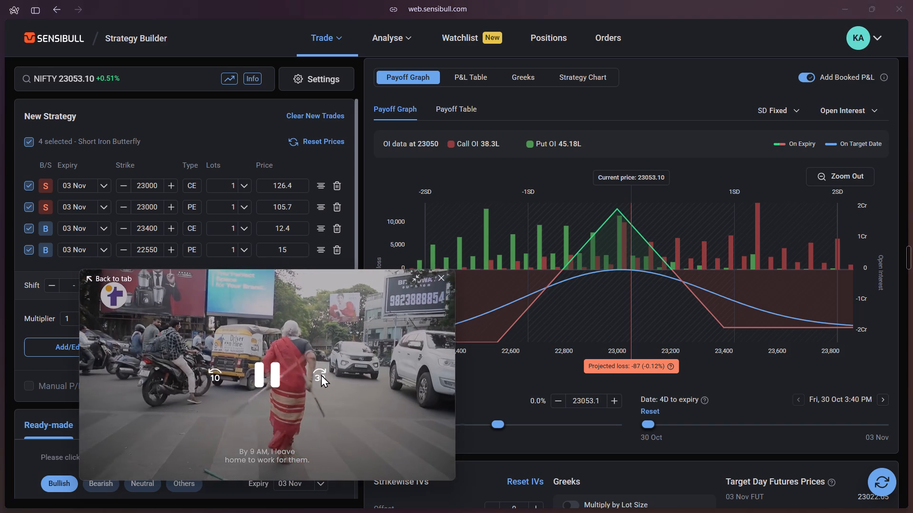
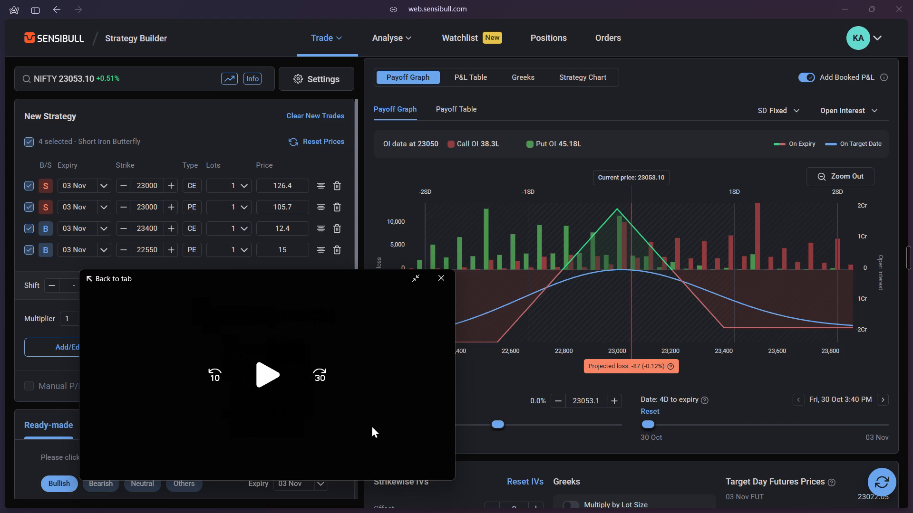
Resume playback of the video in the floating player.
click(262, 361)
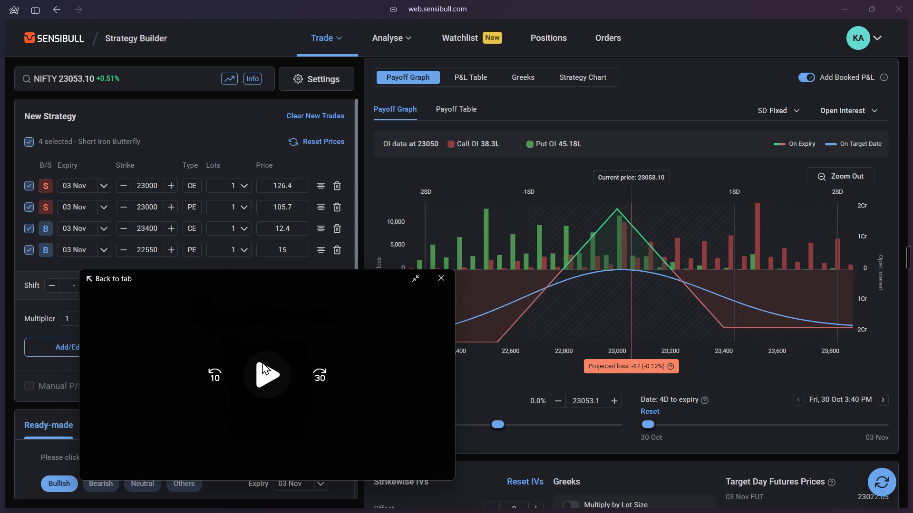
click(263, 369)
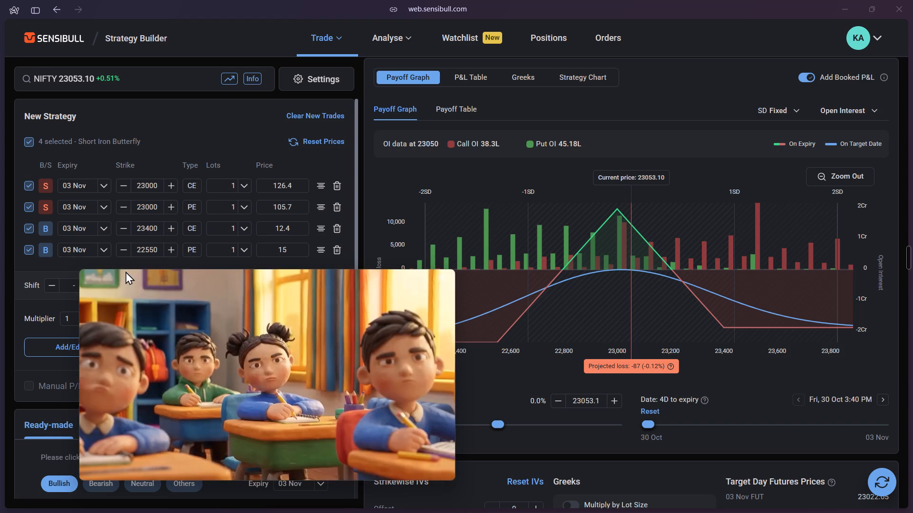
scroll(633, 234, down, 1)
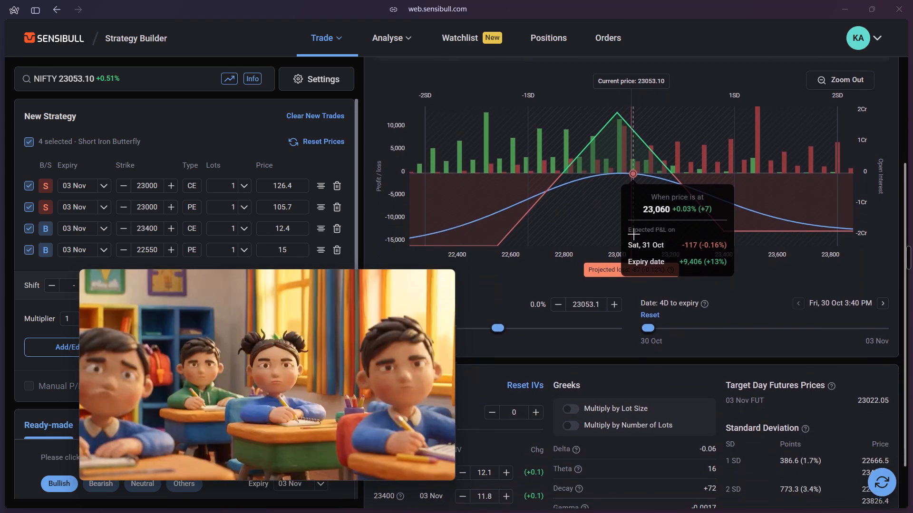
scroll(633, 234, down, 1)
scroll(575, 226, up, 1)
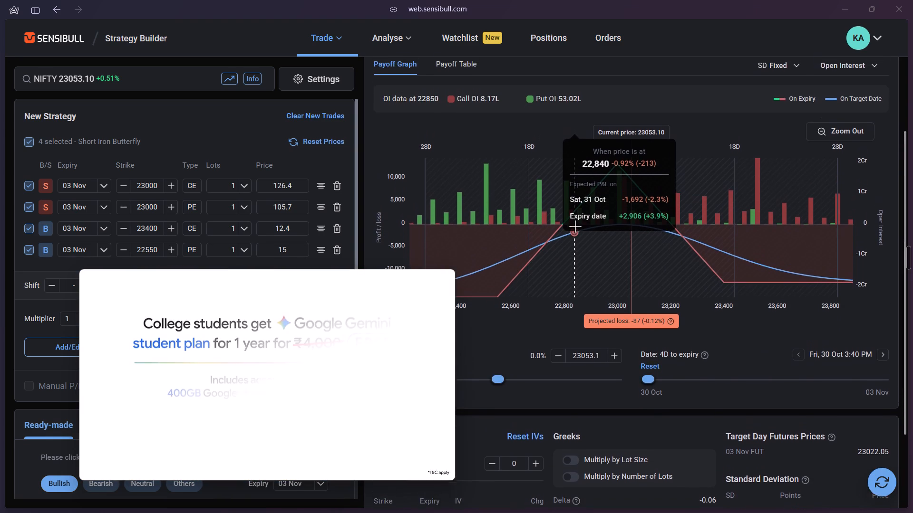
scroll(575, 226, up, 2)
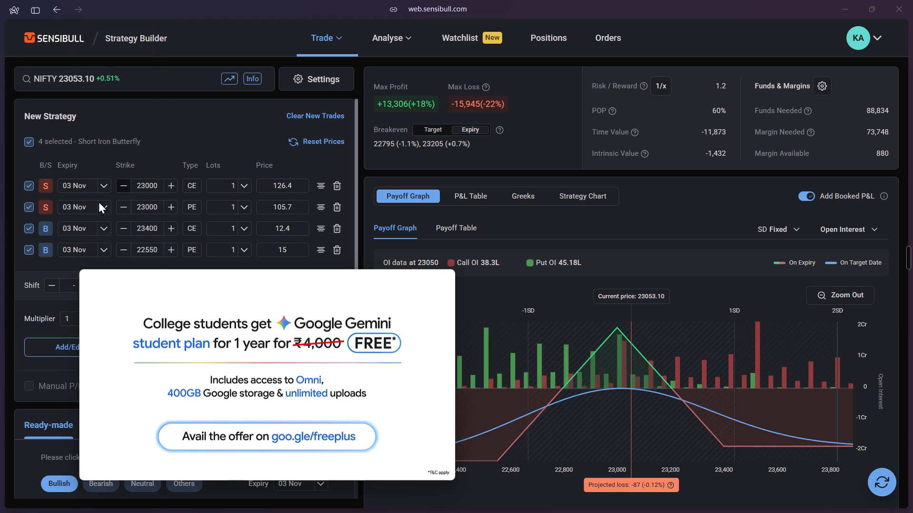
Try to skip the ad in the floating player forward by 30 seconds and keep the video playing.
click(320, 376)
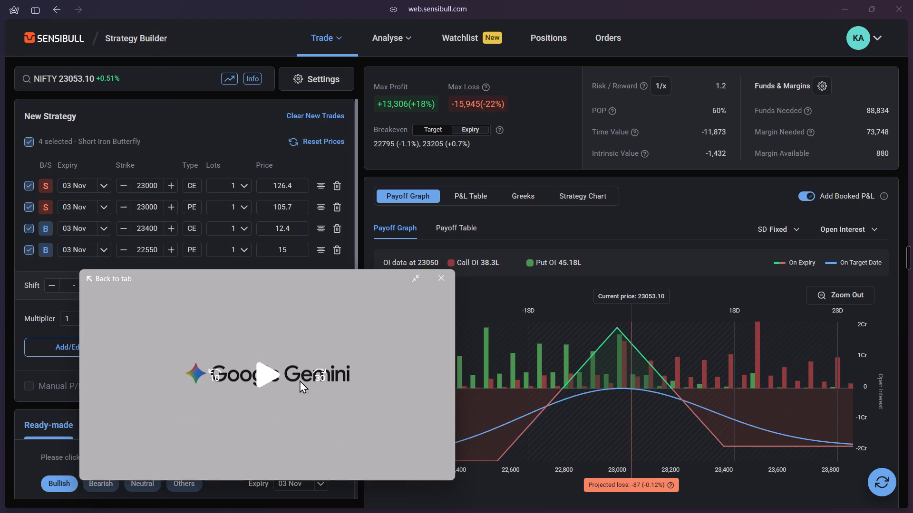
click(272, 367)
click(266, 375)
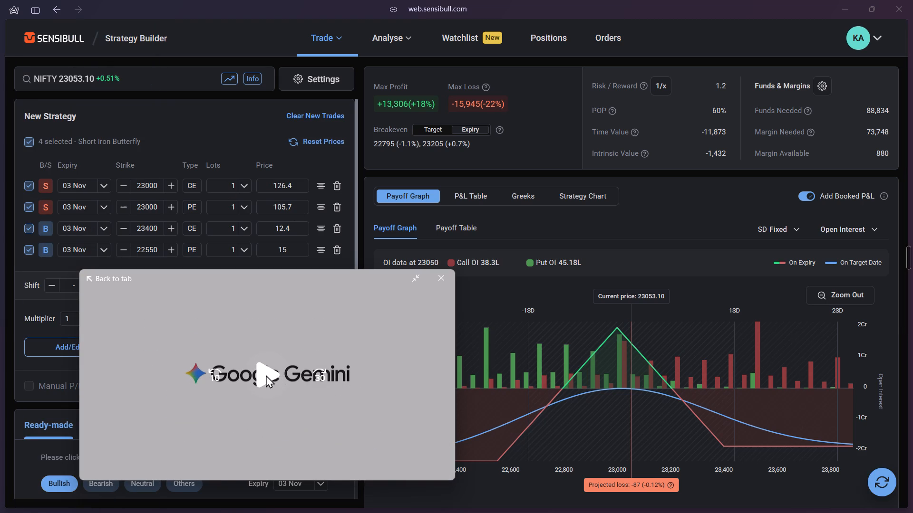
click(277, 421)
click(257, 370)
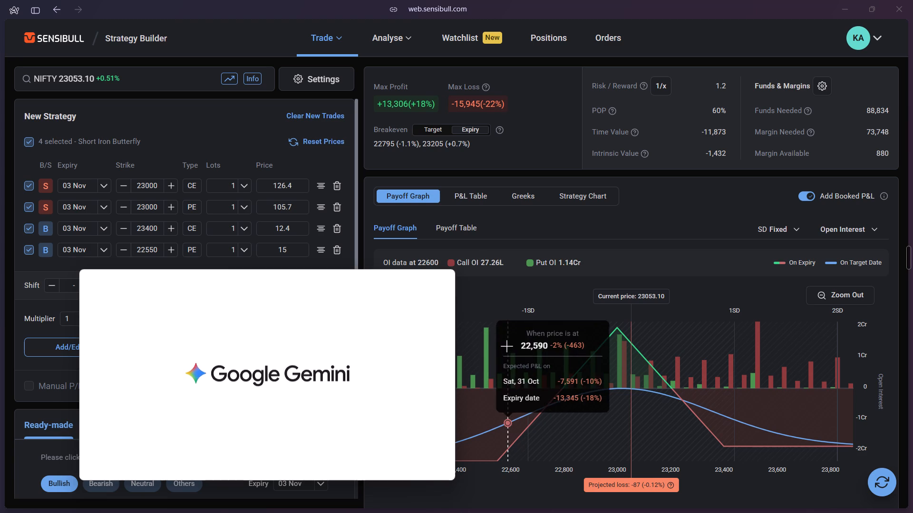
click(313, 374)
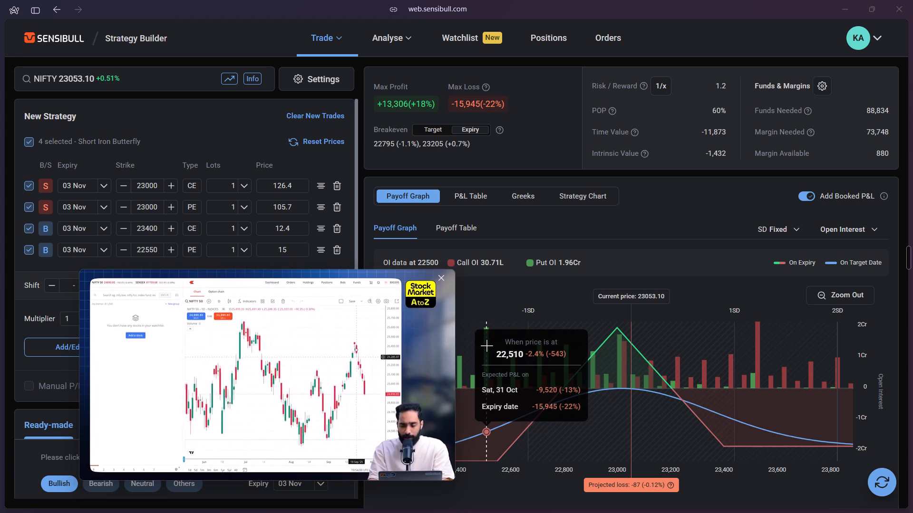
Rewind the lesson video in the floating player by two 10-second jumps.
key(Left)
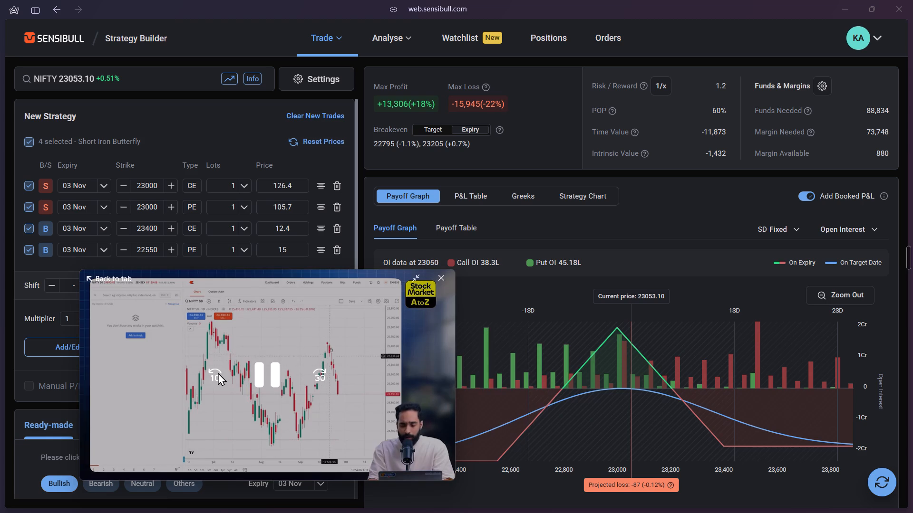
click(218, 372)
click(218, 372)
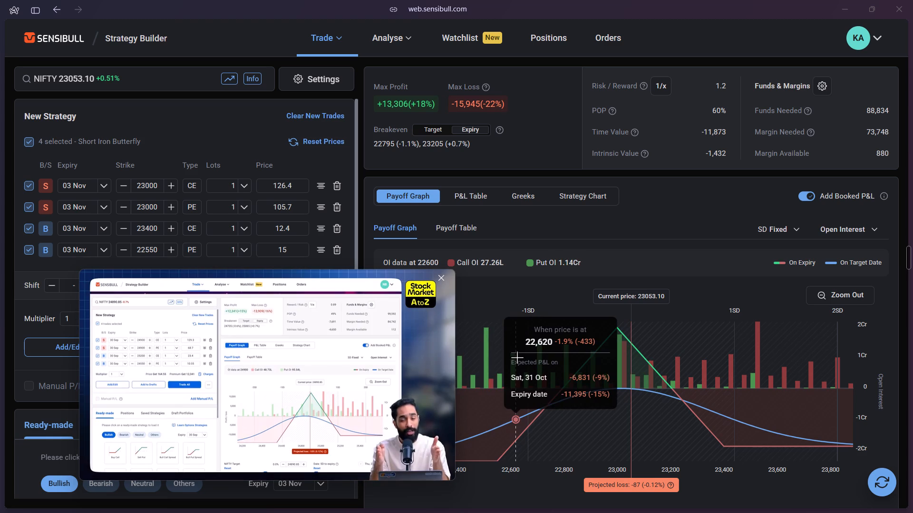
Open the floating NIFTY price chart and move its window away from the strategy legs.
scroll(517, 357, down, 1)
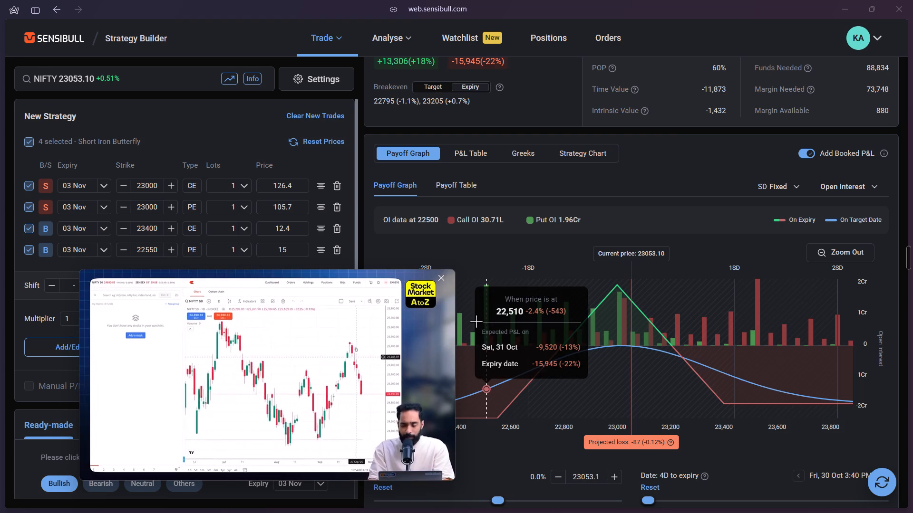
click(230, 84)
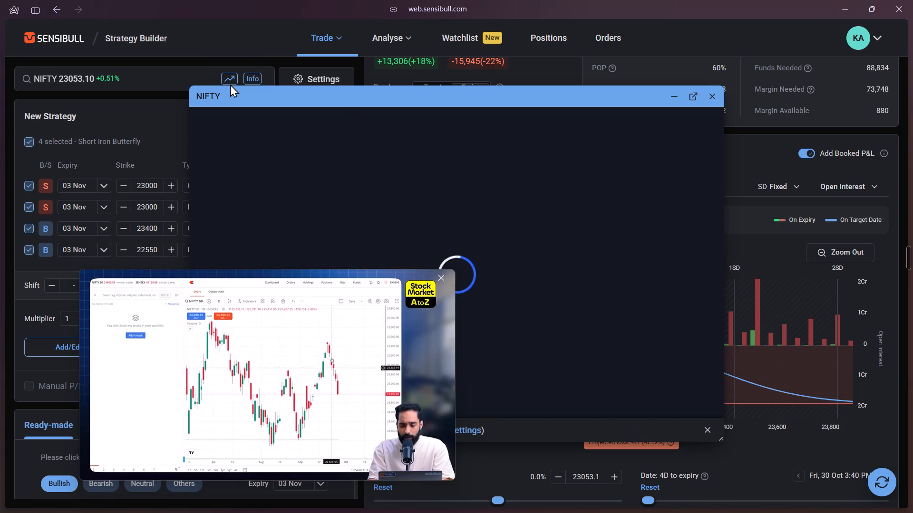
drag(482, 98, 575, 98)
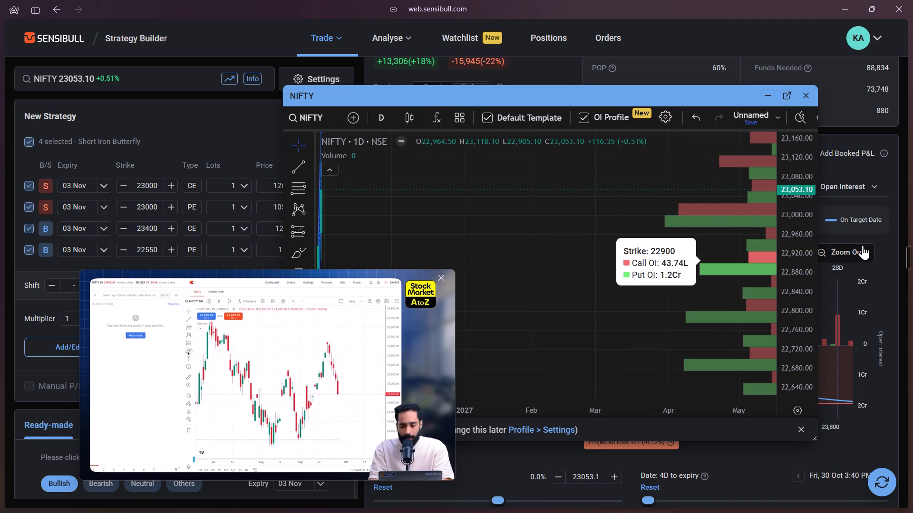
Examine the recent NIFTY daily candles against the drawn blue levels and the open-interest profile on the chart.
scroll(592, 237, down, 4)
drag(584, 279, 587, 276)
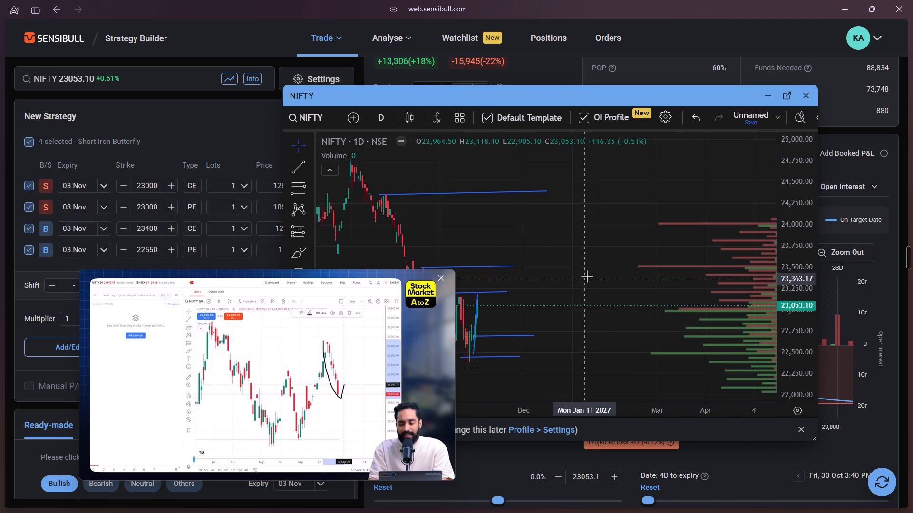
drag(587, 276, 612, 224)
drag(606, 304, 612, 266)
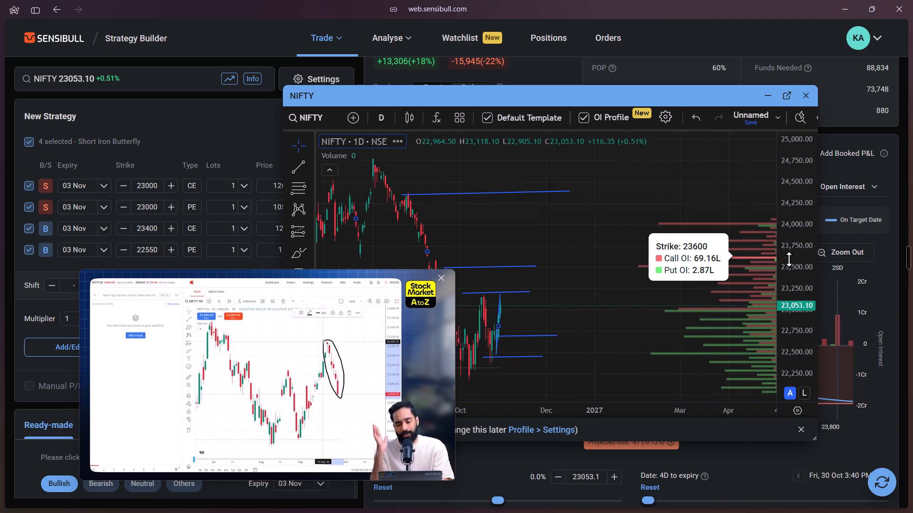
scroll(789, 259, up, 1)
drag(629, 281, 667, 200)
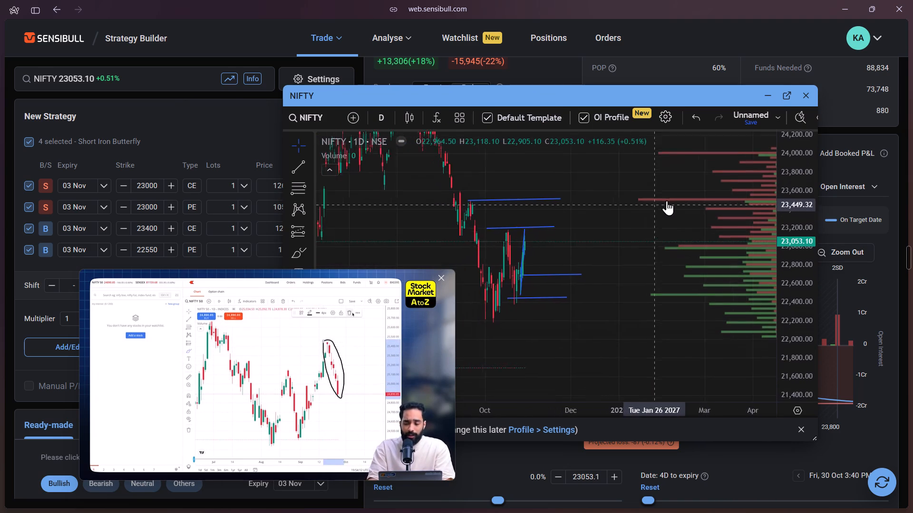
drag(667, 200, 674, 198)
scroll(594, 241, up, 2)
drag(558, 256, 652, 256)
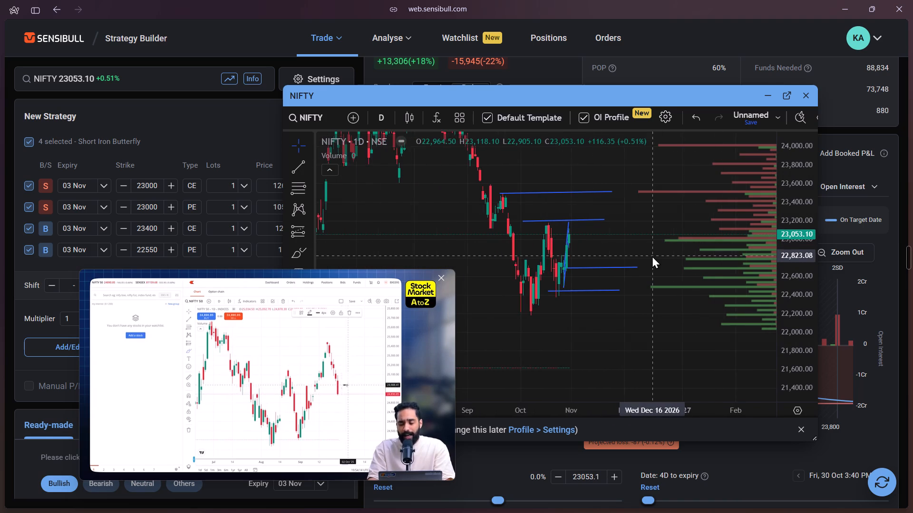
scroll(652, 256, up, 3)
scroll(573, 256, up, 6)
drag(522, 256, 748, 247)
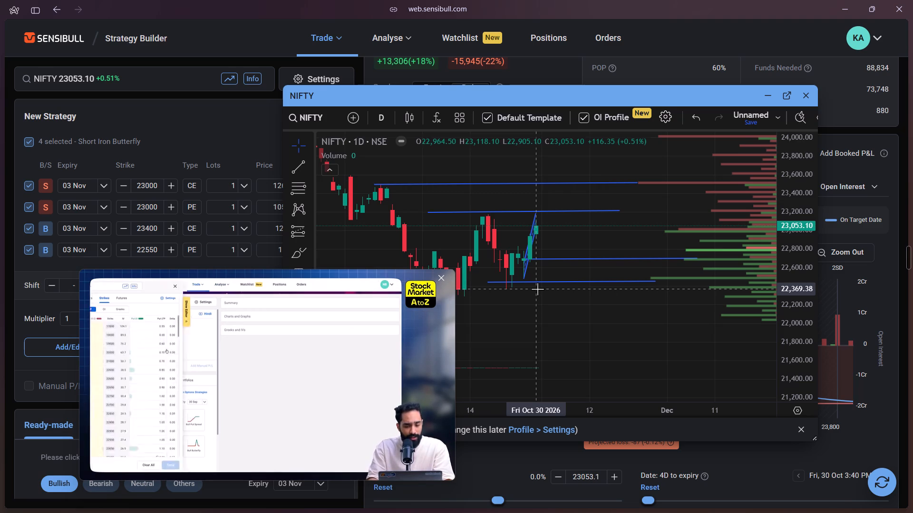
Move the NIFTY chart off the strategy legs and clear all trades of the short iron butterfly.
click(26, 185)
click(30, 205)
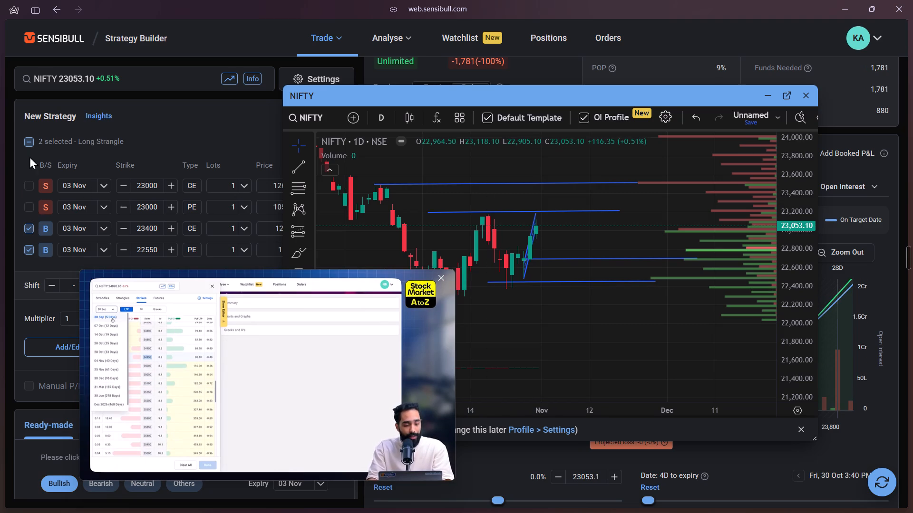
drag(375, 97, 504, 104)
click(306, 113)
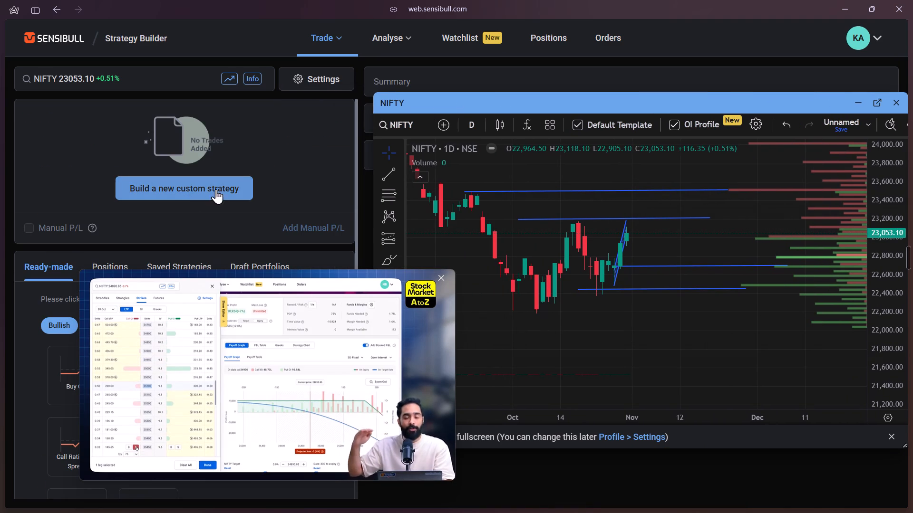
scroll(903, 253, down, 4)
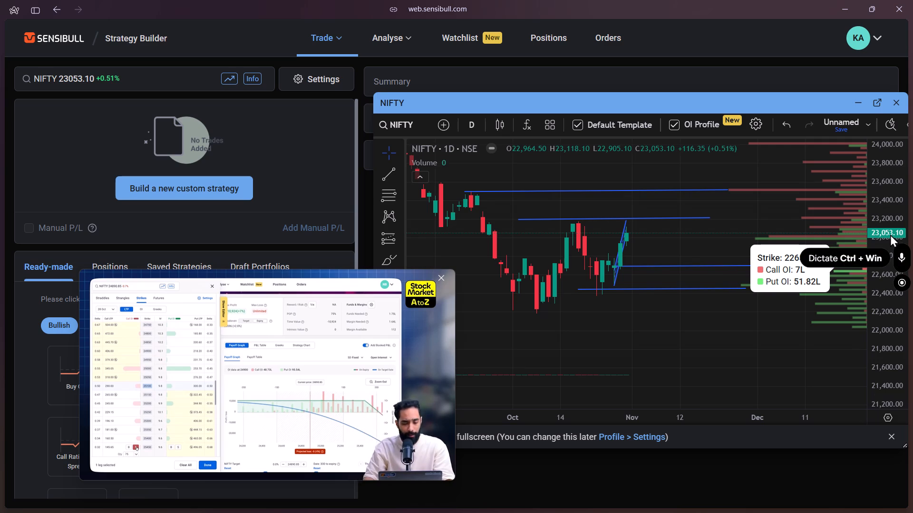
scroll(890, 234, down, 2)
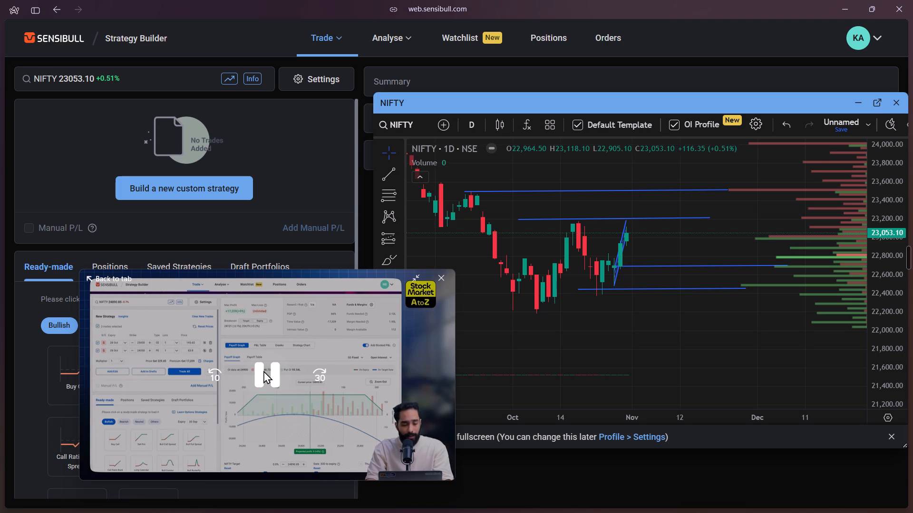
Pause the lesson video in the floating player.
click(263, 370)
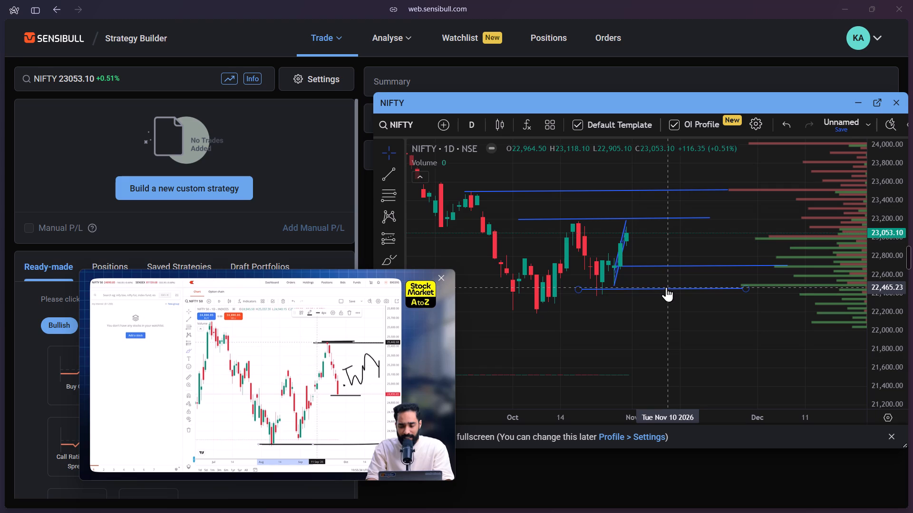
Start a new custom NIFTY strategy for 03 Nov with sell legs on the 23600 call and the 23600 put.
click(194, 193)
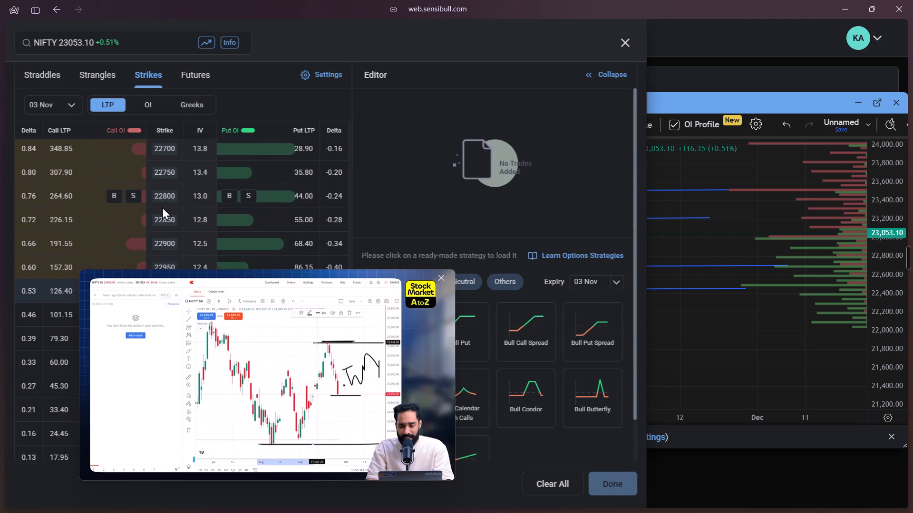
scroll(163, 207, down, 1)
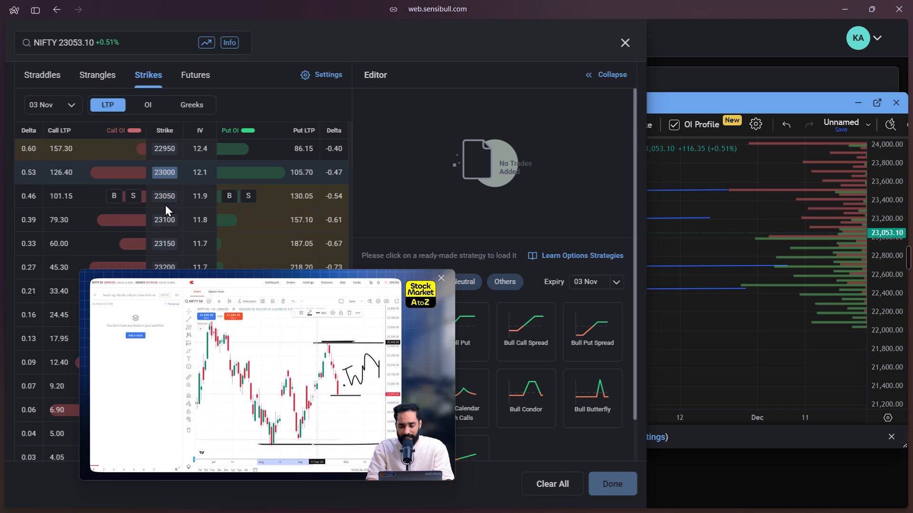
scroll(165, 204, down, 1)
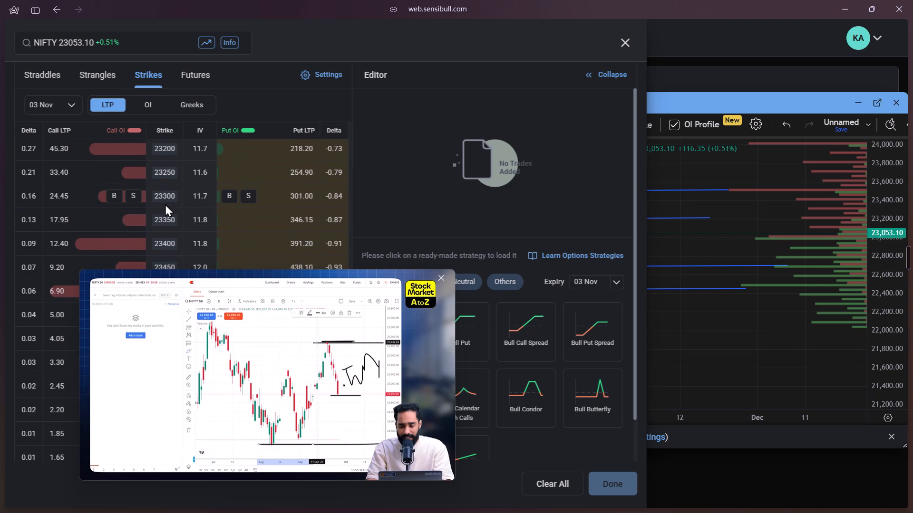
scroll(165, 207, down, 1)
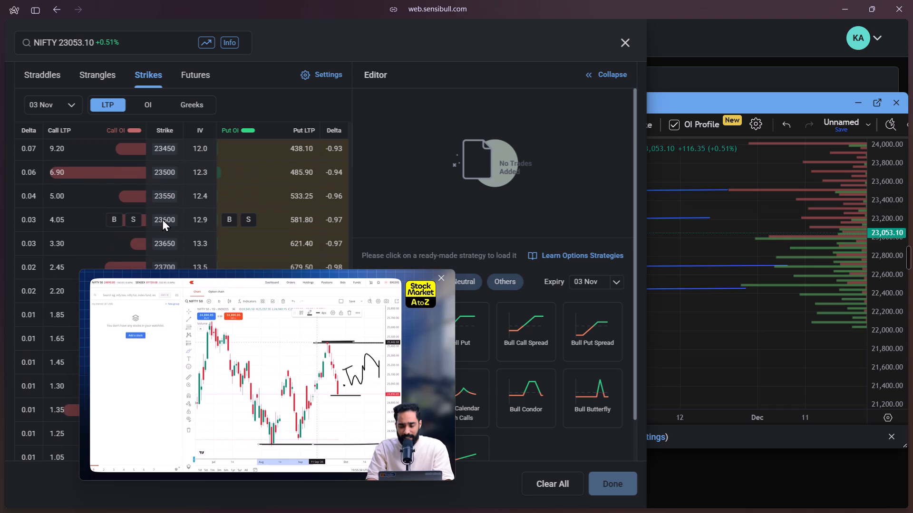
click(113, 217)
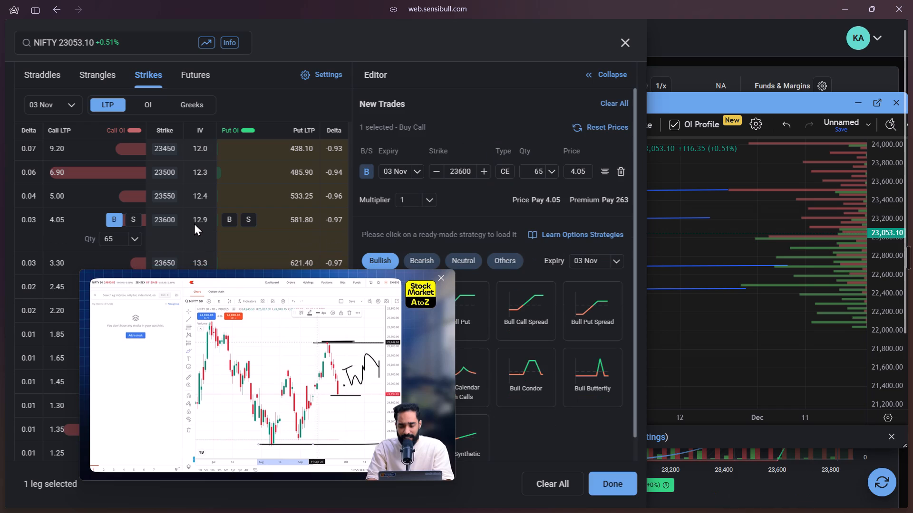
click(134, 218)
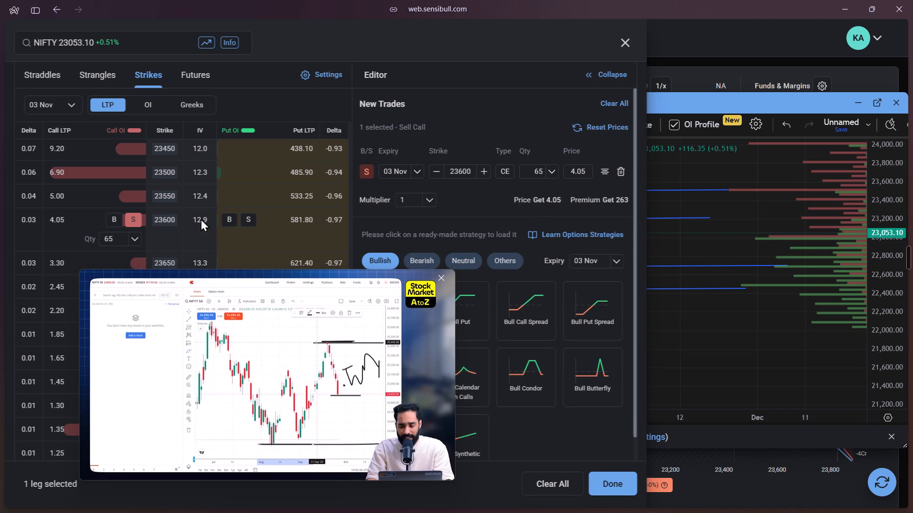
click(248, 219)
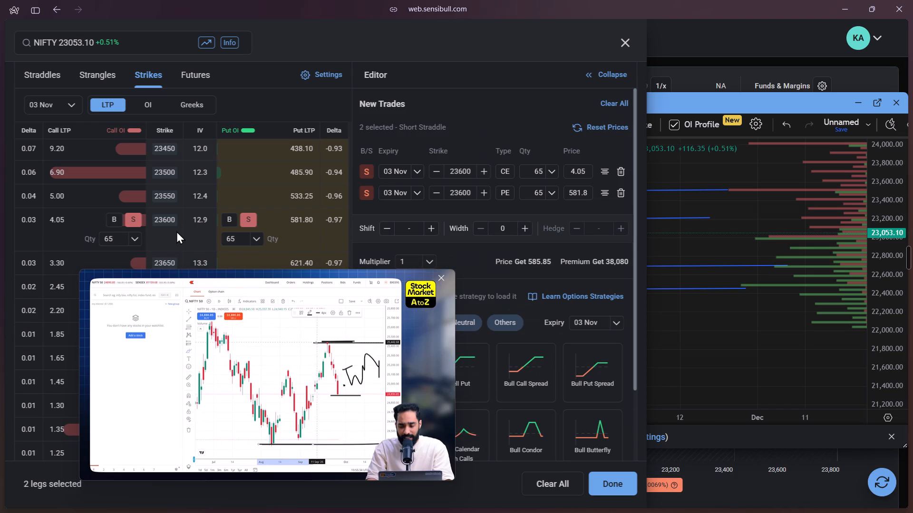
Add a sell leg on the 22400 put expiring 03 Nov and load the three legs into the strategy.
scroll(178, 231, up, 2)
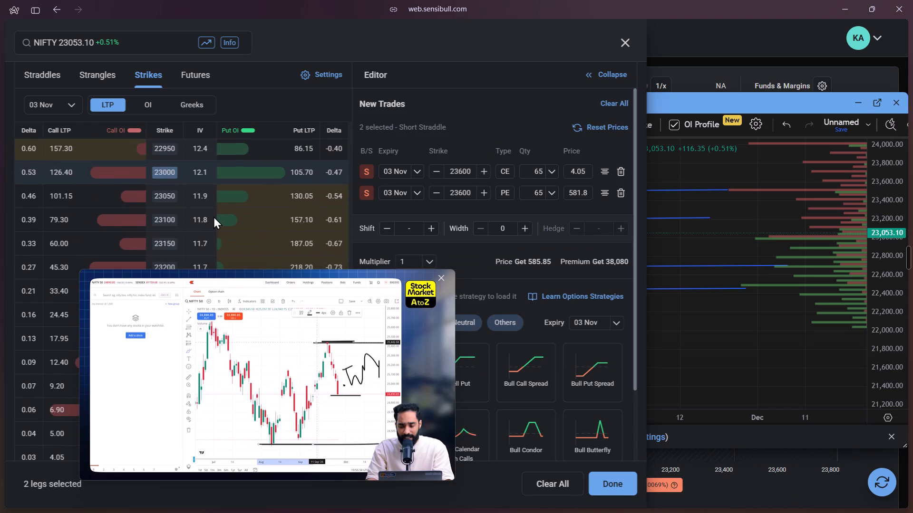
scroll(206, 218, up, 1)
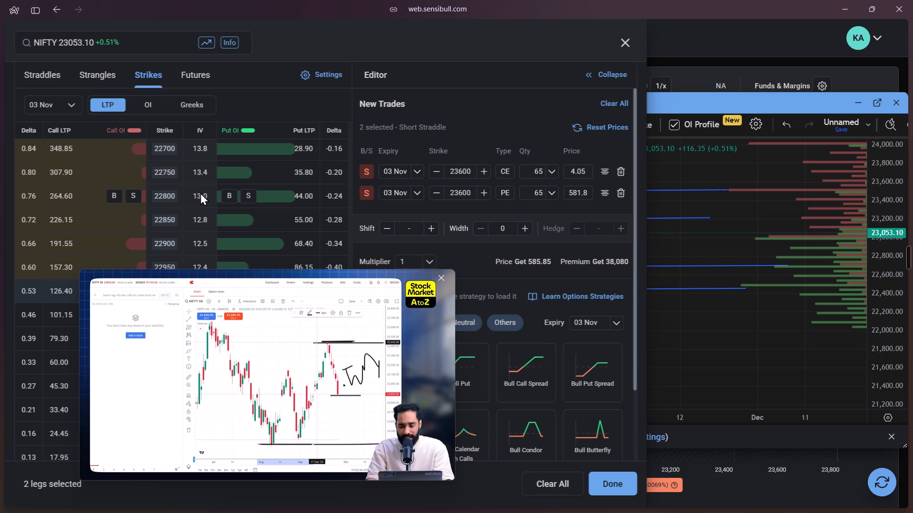
scroll(200, 192, up, 1)
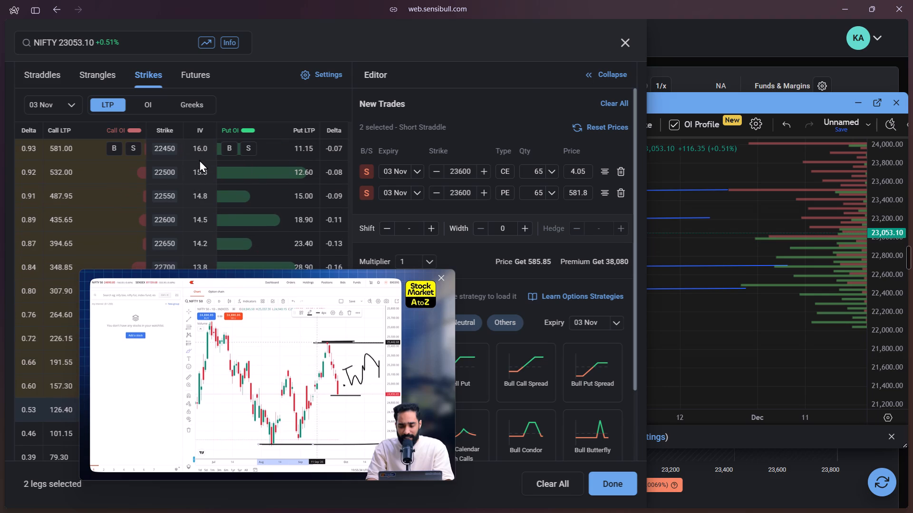
scroll(199, 160, up, 1)
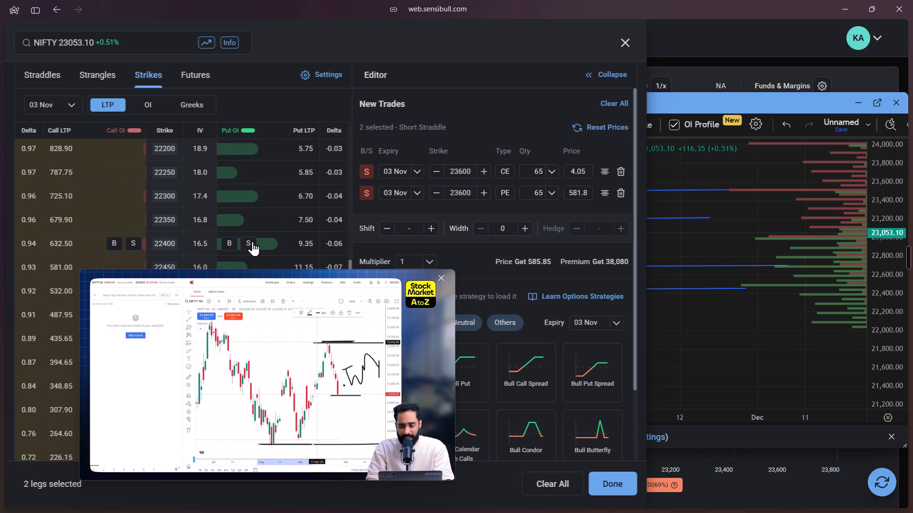
click(253, 241)
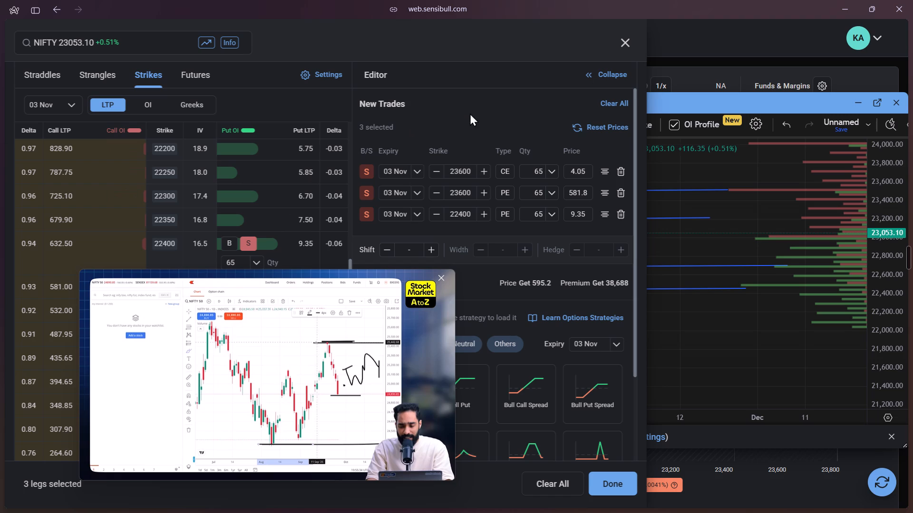
click(682, 47)
click(612, 485)
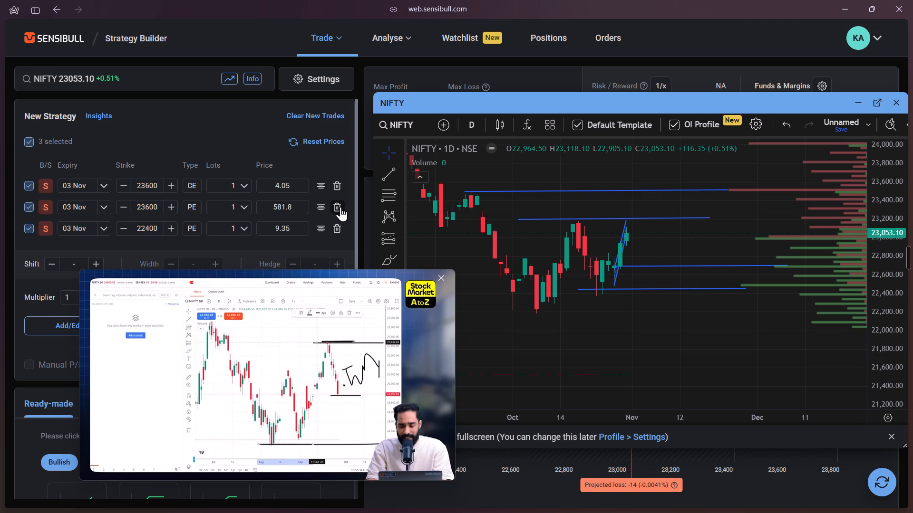
Resume the lesson video in the floating player.
click(272, 374)
Delete the 23600 put sell leg, keeping the 23600 call and 22400 put legs.
click(336, 210)
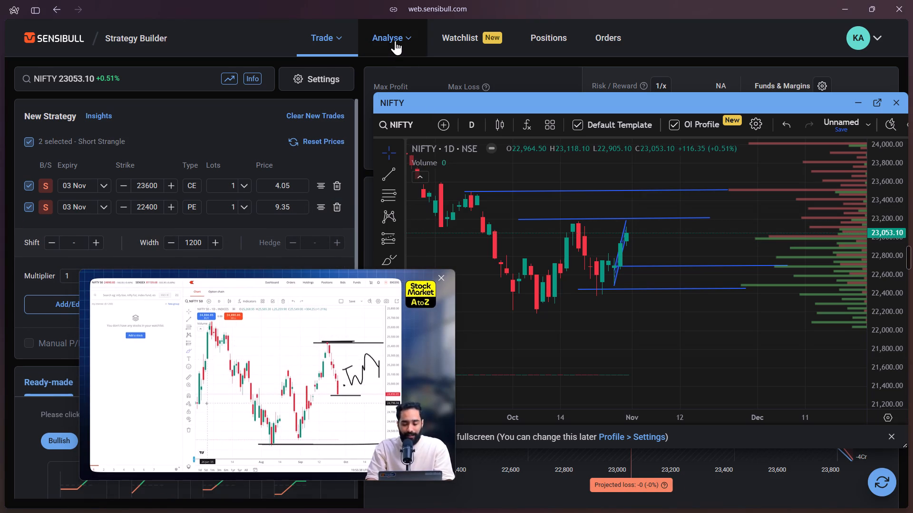
Minimise the floating NIFTY chart to uncover the strategy's payoff graph and profit summary.
drag(492, 105, 325, 90)
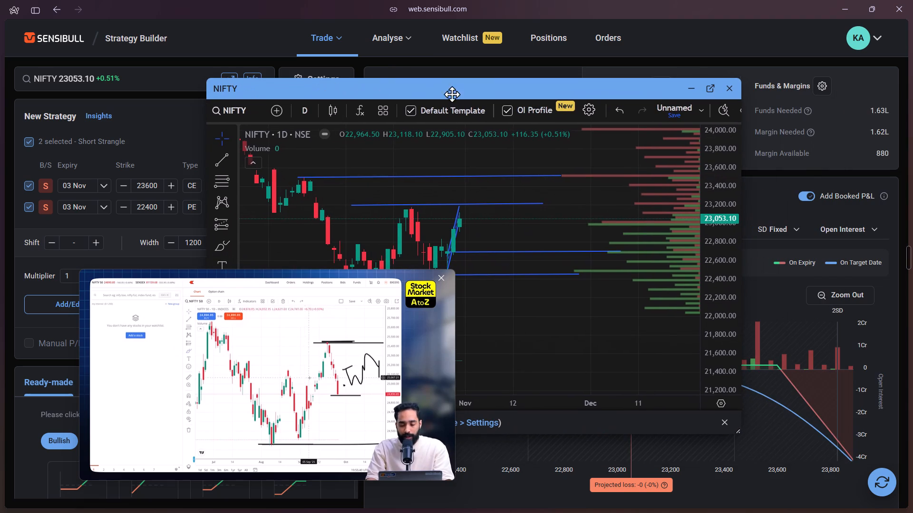
drag(563, 177, 545, 159)
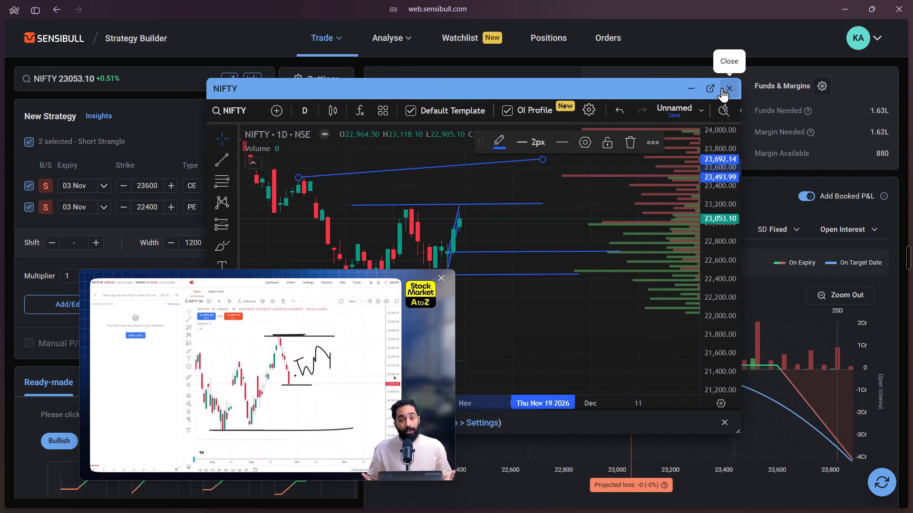
click(691, 88)
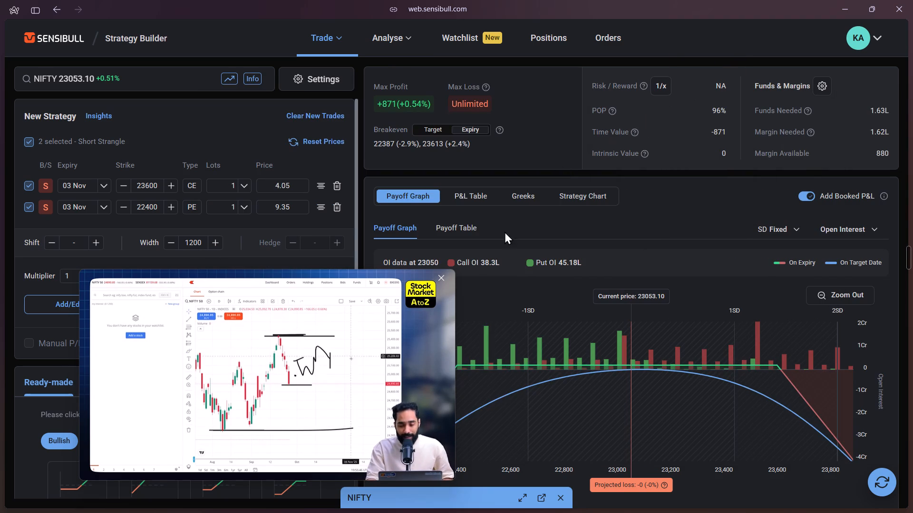
drag(477, 498, 321, 500)
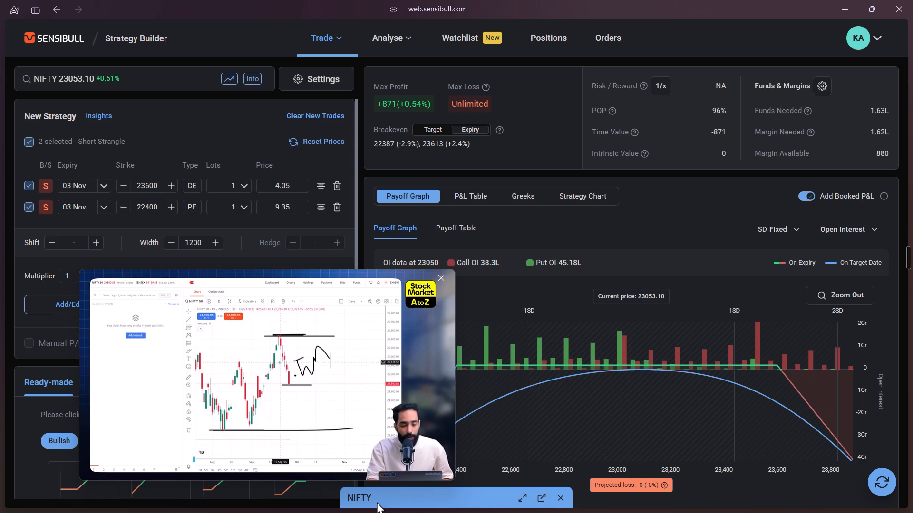
drag(379, 499, 469, 495)
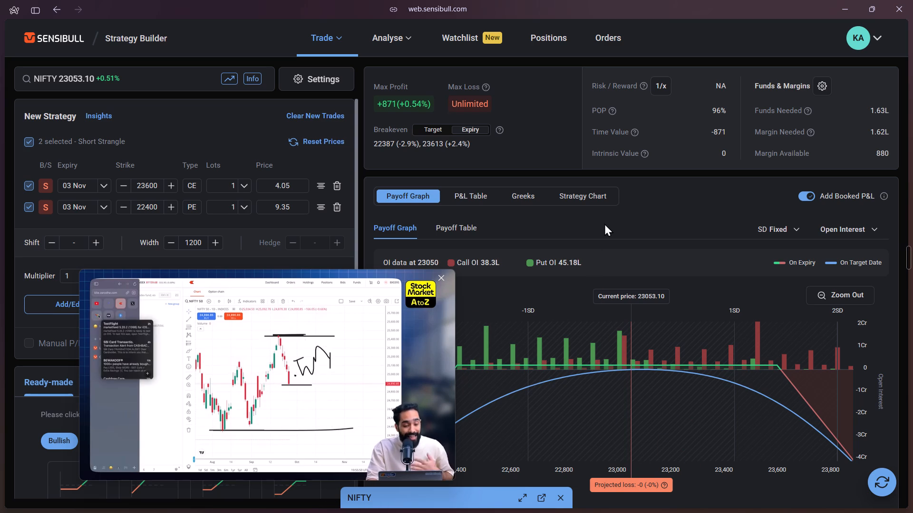
Examine the short strangle's payoff graph against the open-interest bars and the current price.
drag(604, 223, 602, 192)
click(619, 216)
scroll(633, 220, down, 1)
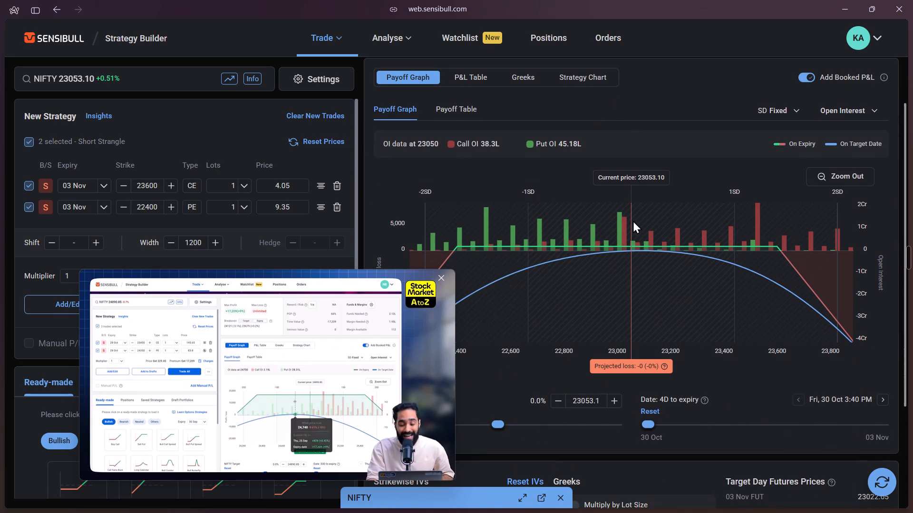
scroll(633, 220, down, 1)
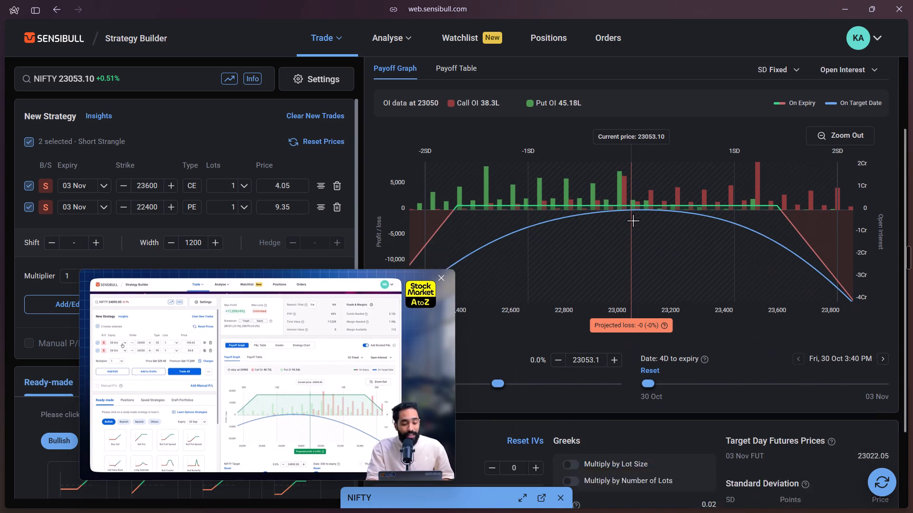
scroll(633, 222, up, 1)
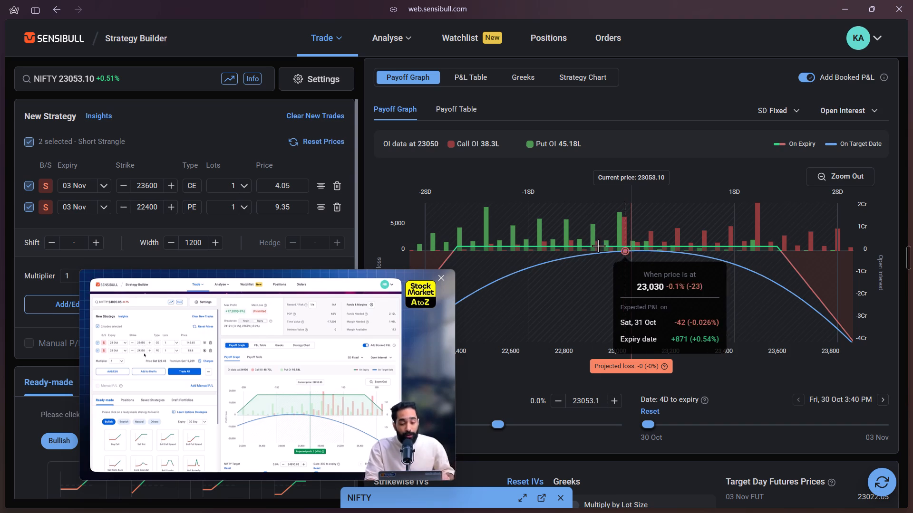
Rewind the lesson video 10 seconds, replay the passage on the strangle legs, and pause it.
click(268, 370)
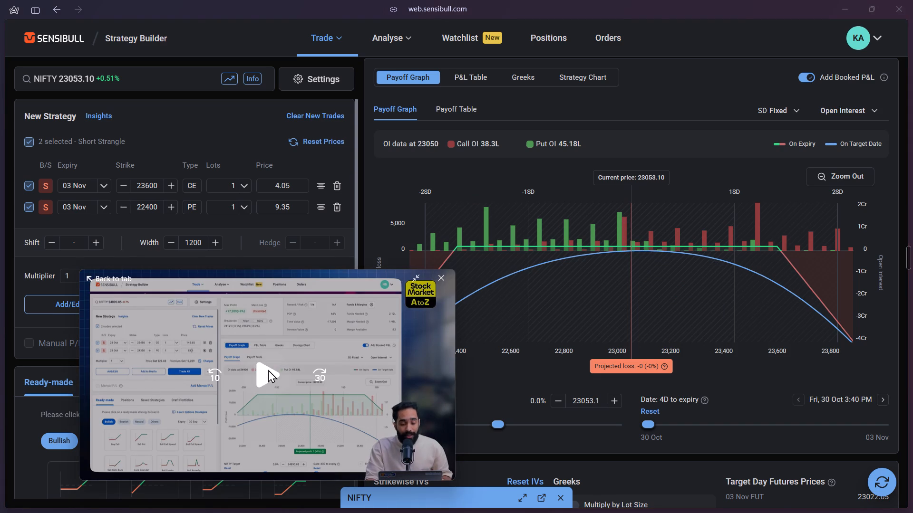
key(Left)
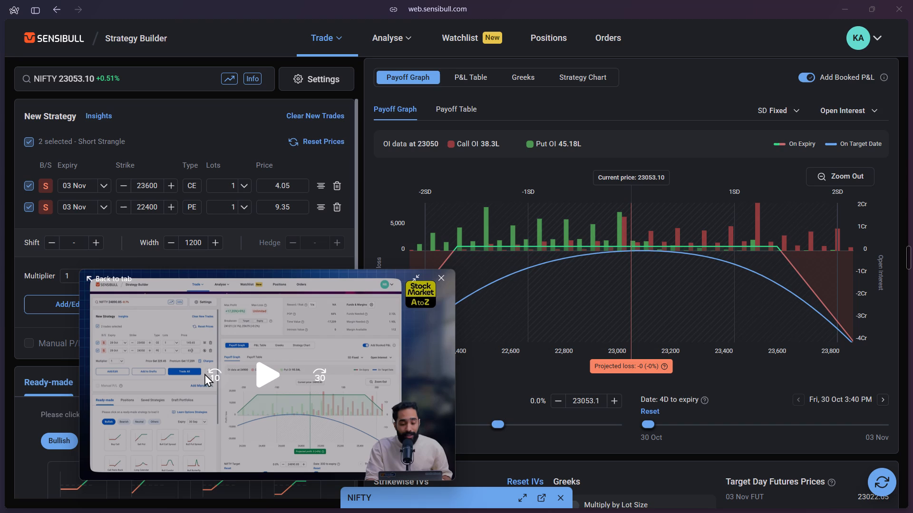
click(214, 373)
click(265, 368)
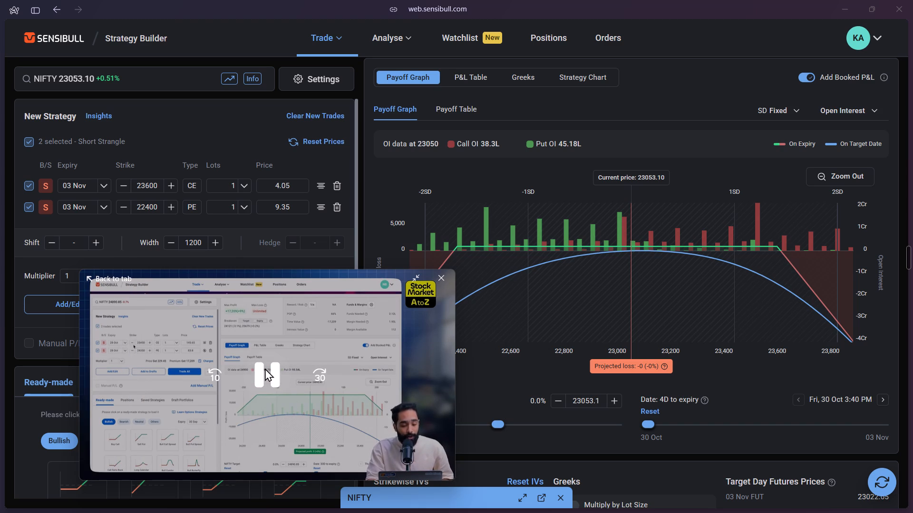
key(space)
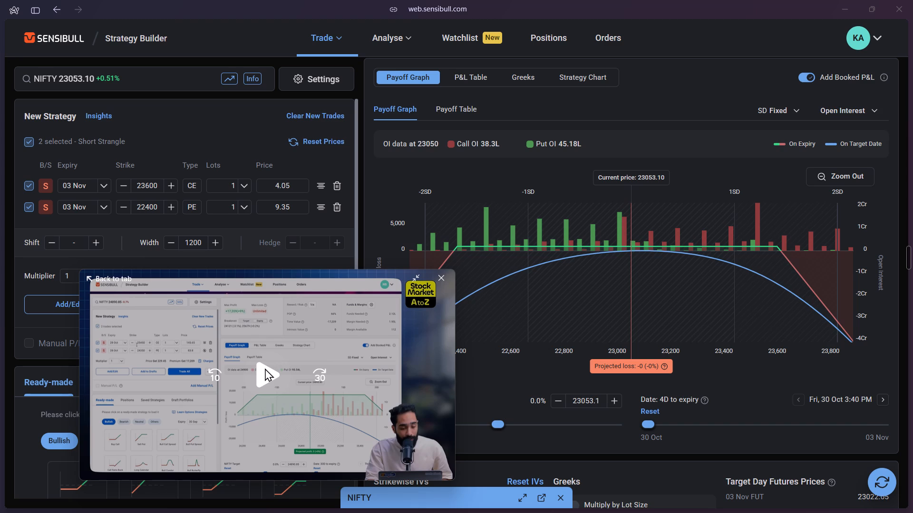
Set the strike of the sell call leg to 23500.
click(128, 186)
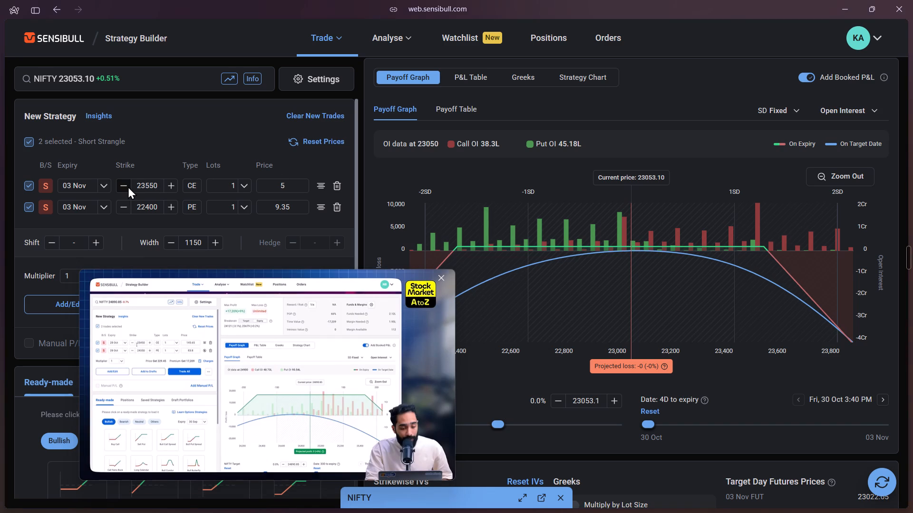
click(128, 186)
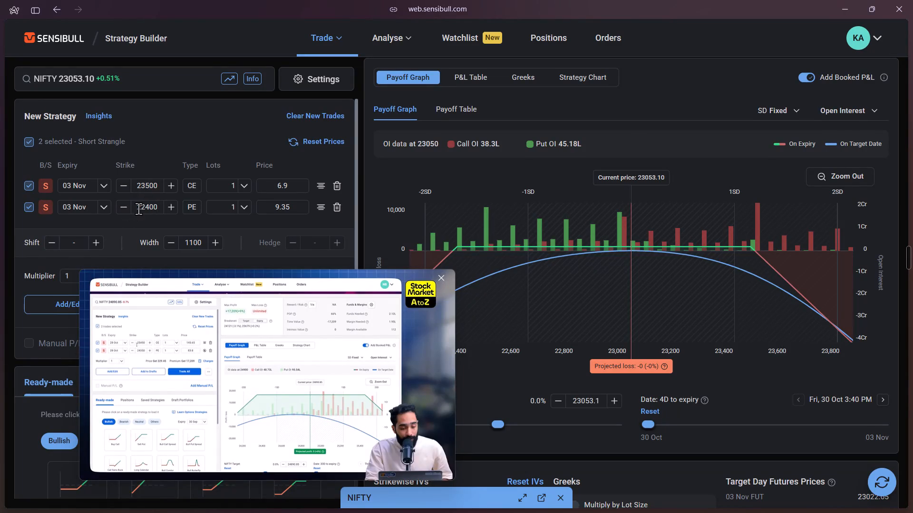
Set the strike of the sell put leg to 22600.
click(168, 207)
click(168, 207)
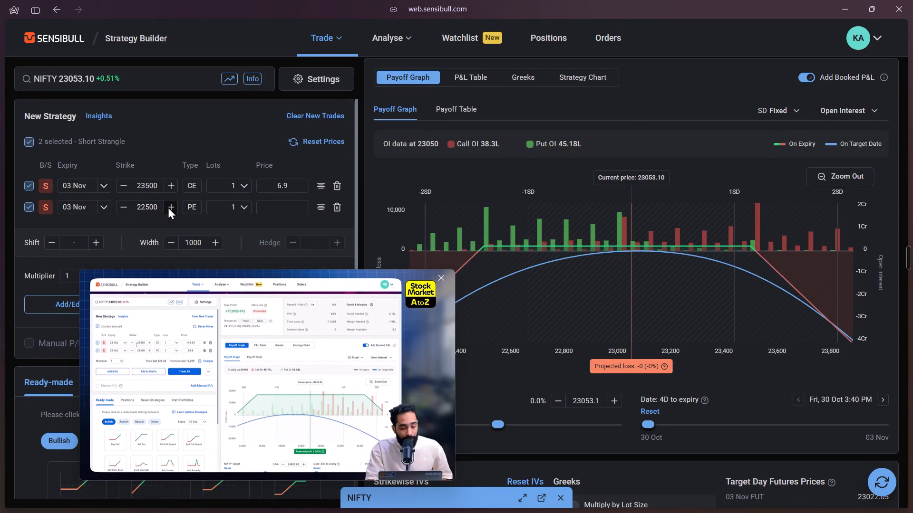
click(168, 207)
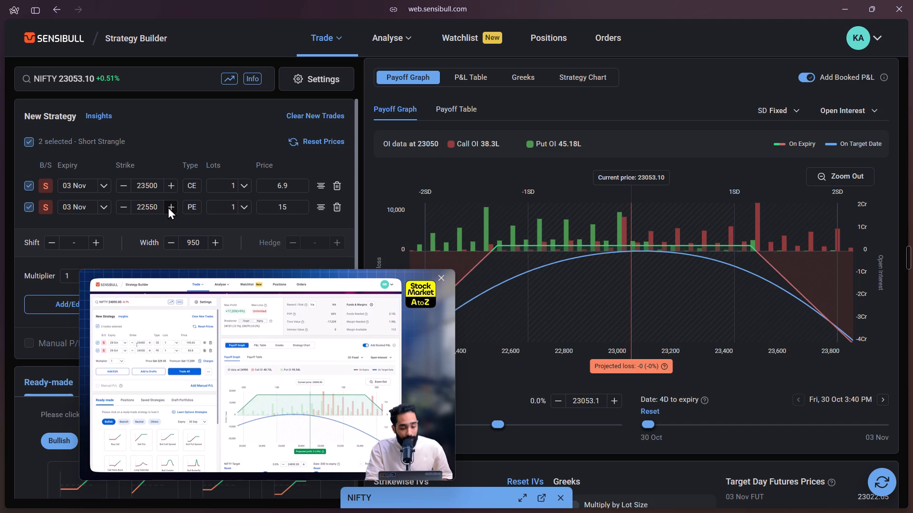
click(168, 207)
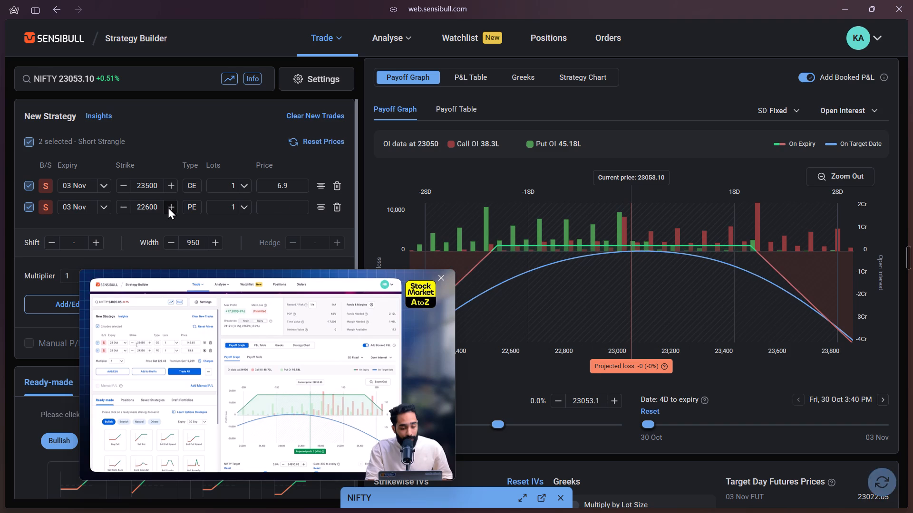
click(128, 207)
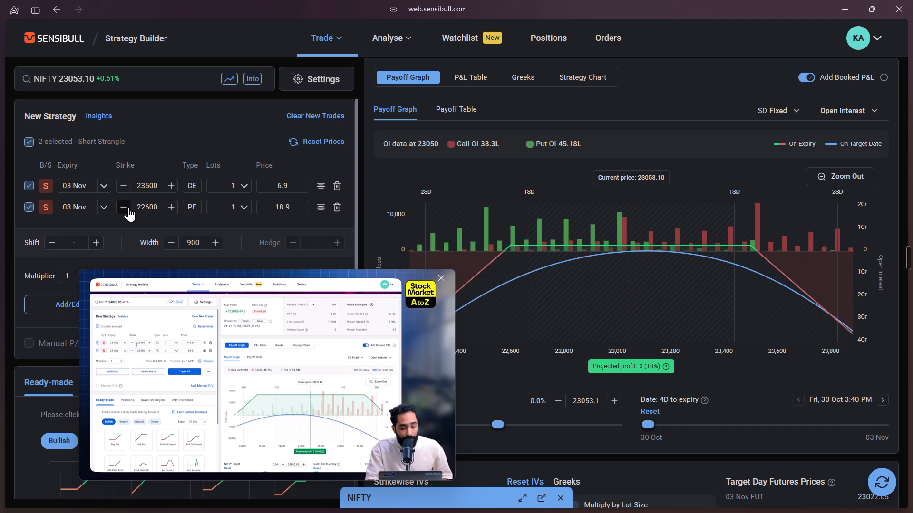
click(128, 207)
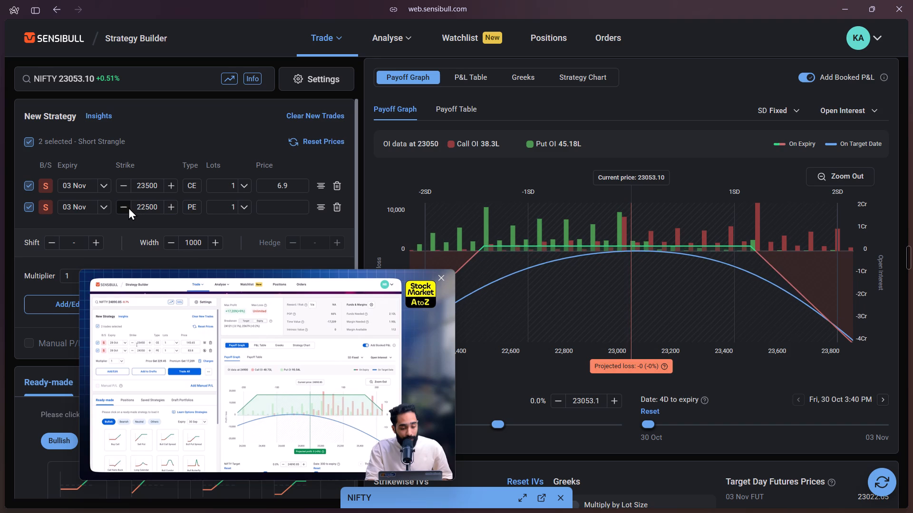
click(174, 206)
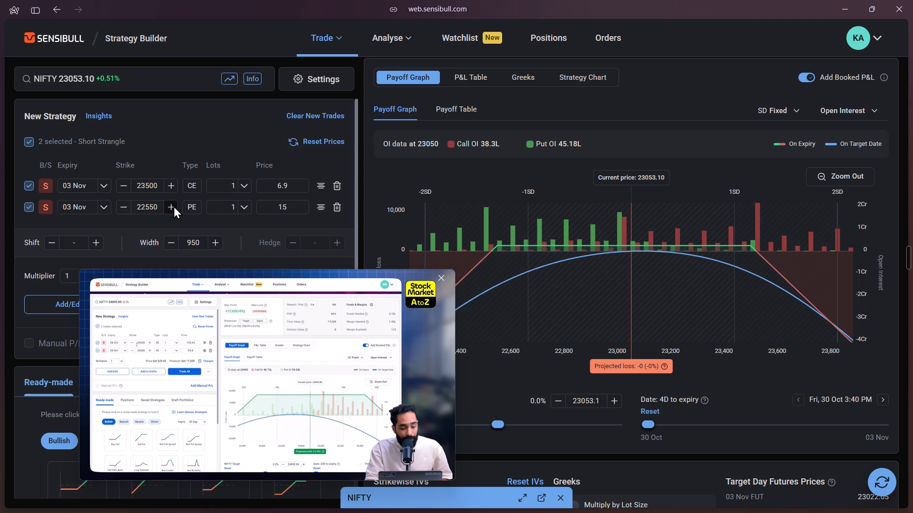
click(174, 206)
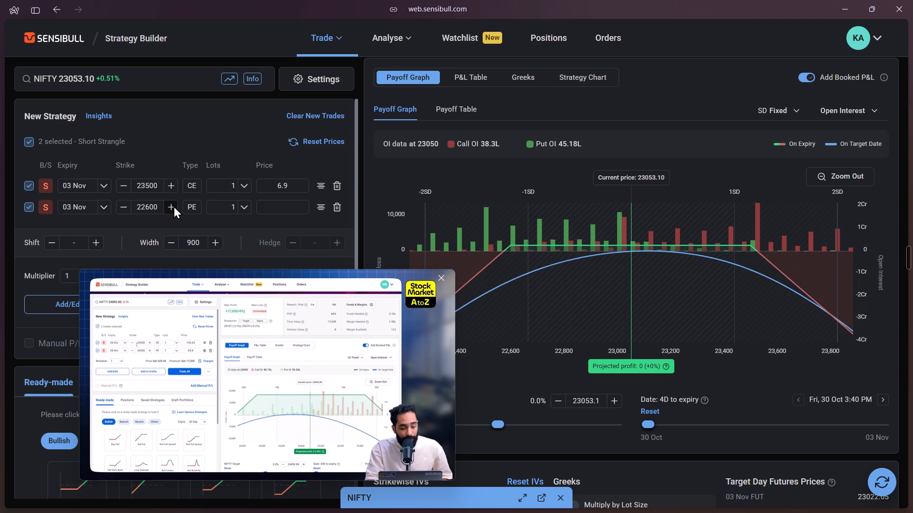
Resume the lesson video and replay its last 10 seconds.
click(262, 370)
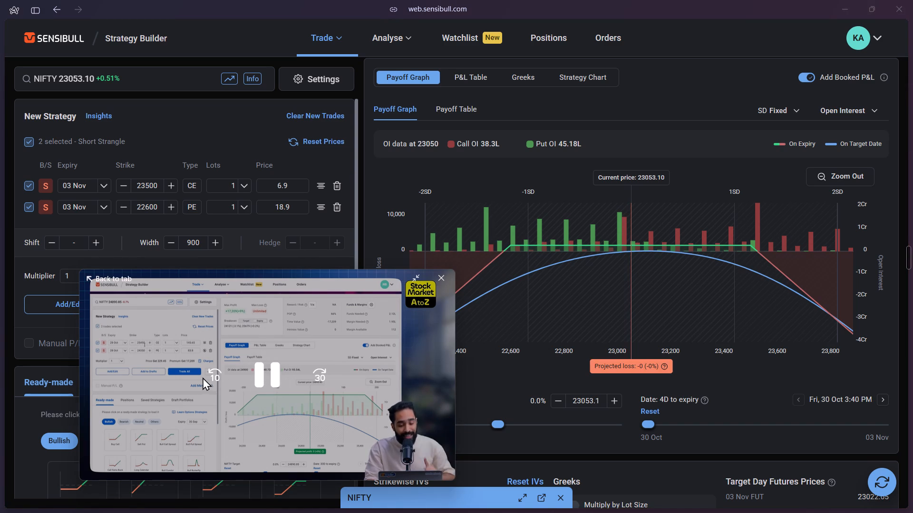
click(270, 389)
click(270, 389)
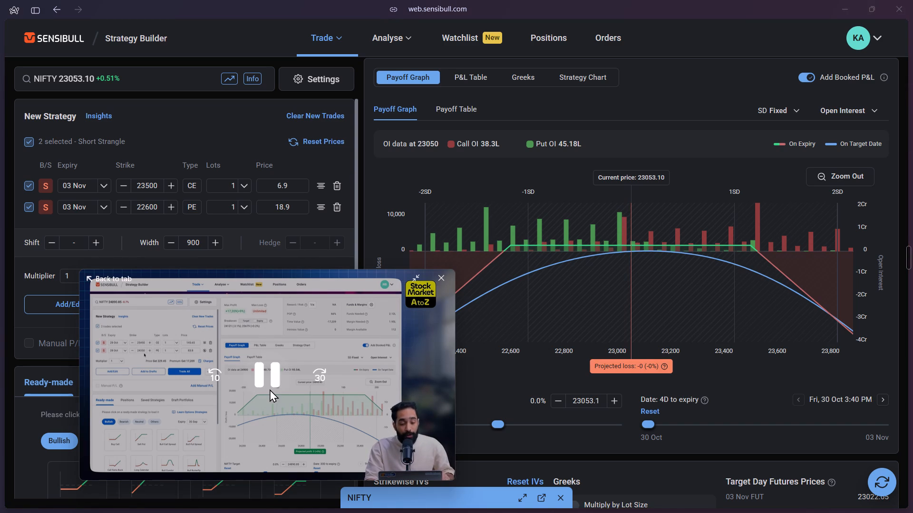
click(211, 369)
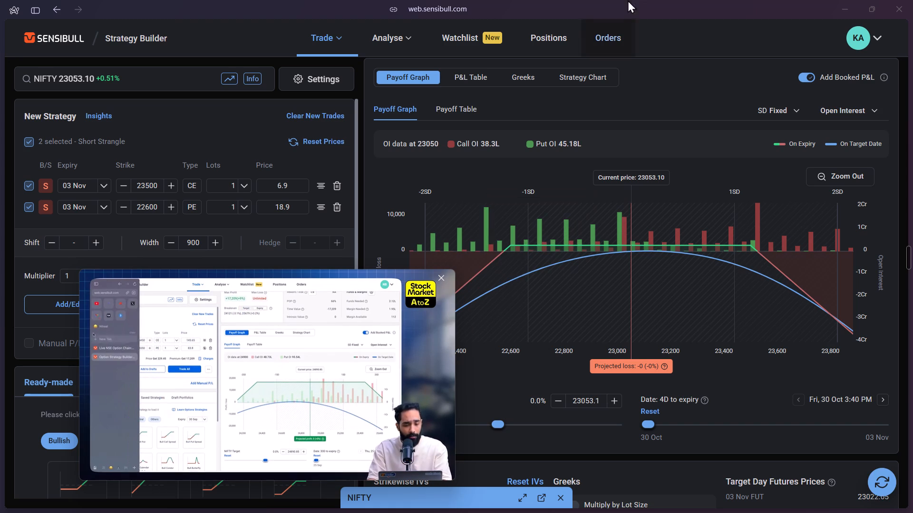
Review the short strangle's profit, breakeven and margin figures together with its payoff graph.
scroll(494, 173, up, 4)
scroll(494, 173, down, 1)
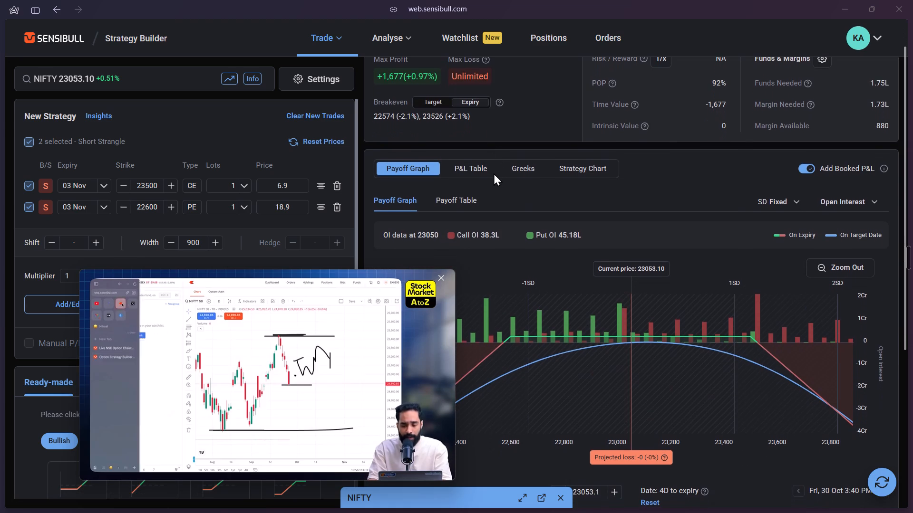
scroll(494, 173, down, 2)
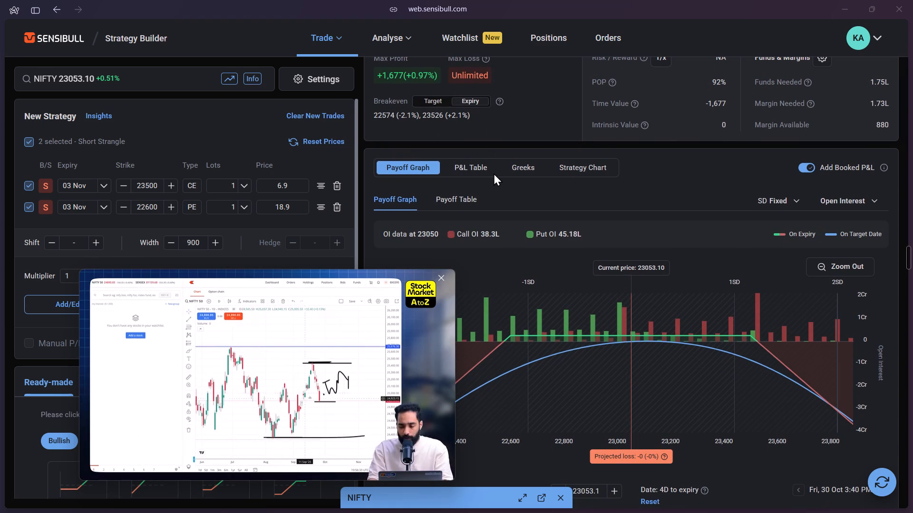
Show the short strangle's P&L table and raise the NIFTY target to 23514.1 (+2.0%).
scroll(494, 173, down, 1)
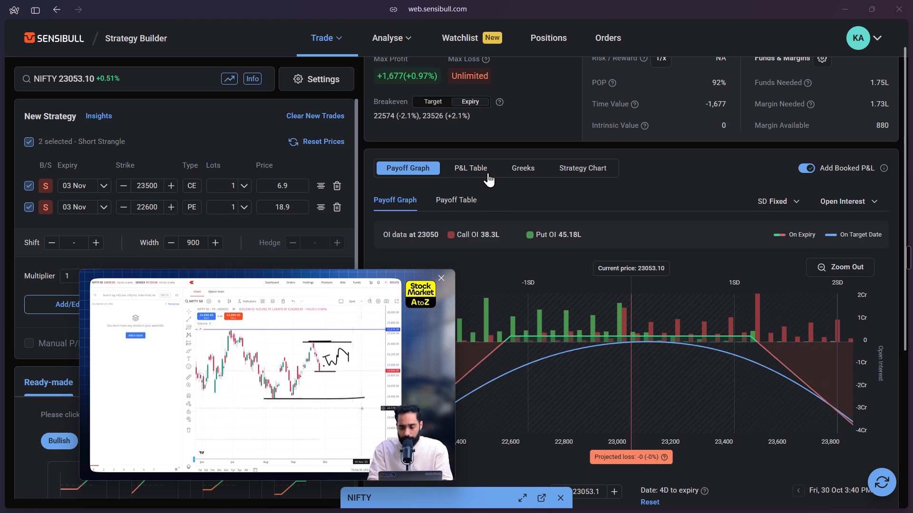
click(481, 172)
scroll(481, 172, down, 1)
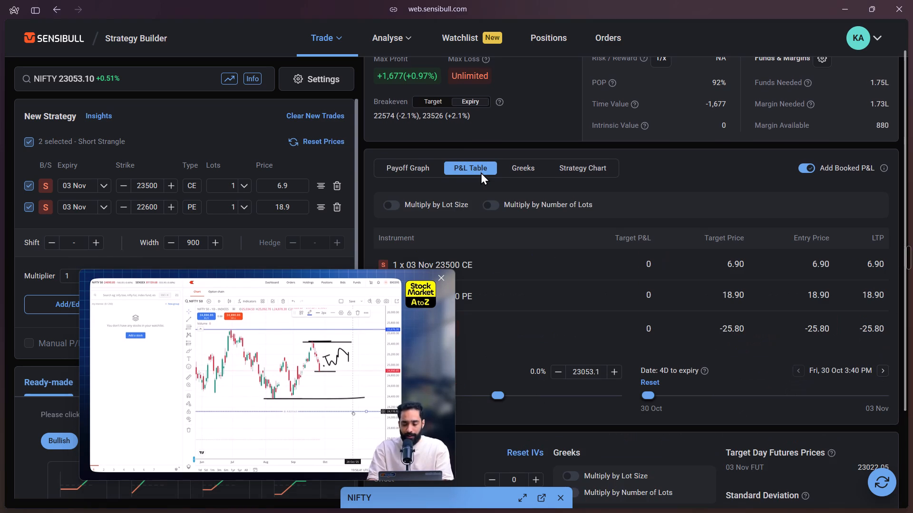
scroll(481, 172, down, 1)
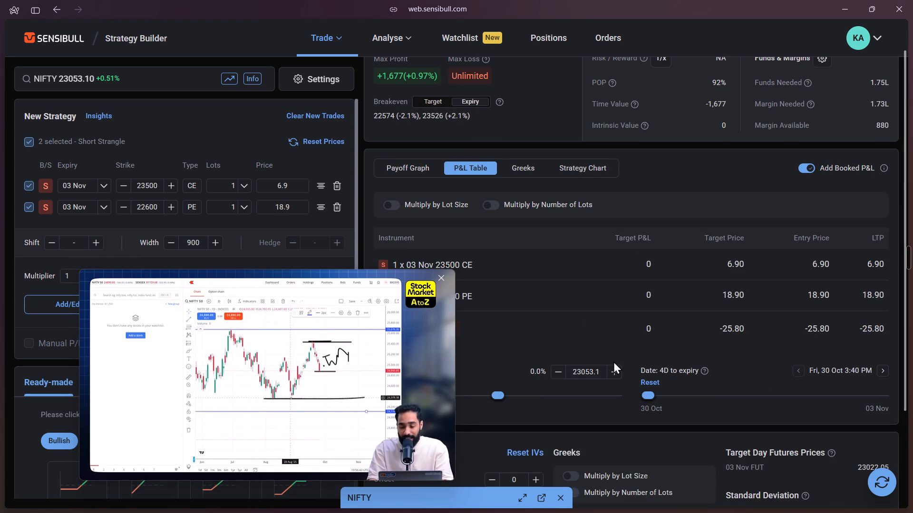
click(612, 365)
click(612, 365)
click(612, 365)
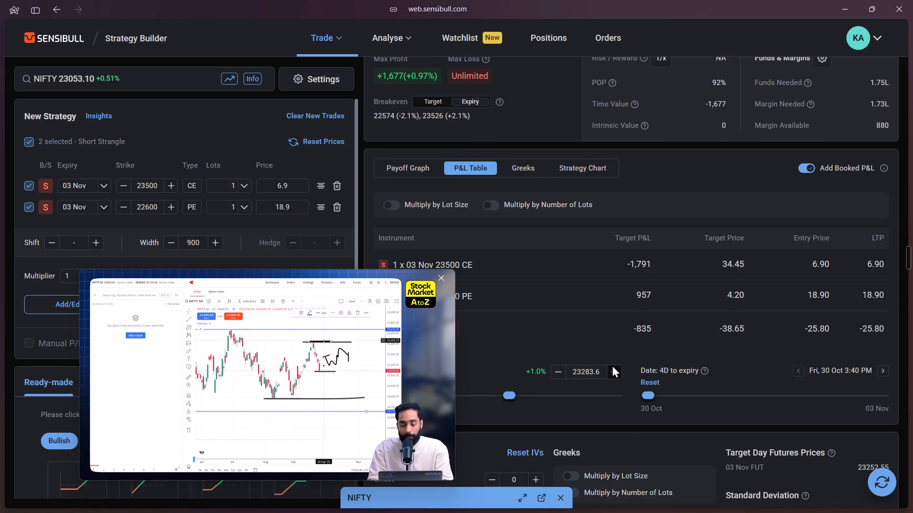
click(612, 365)
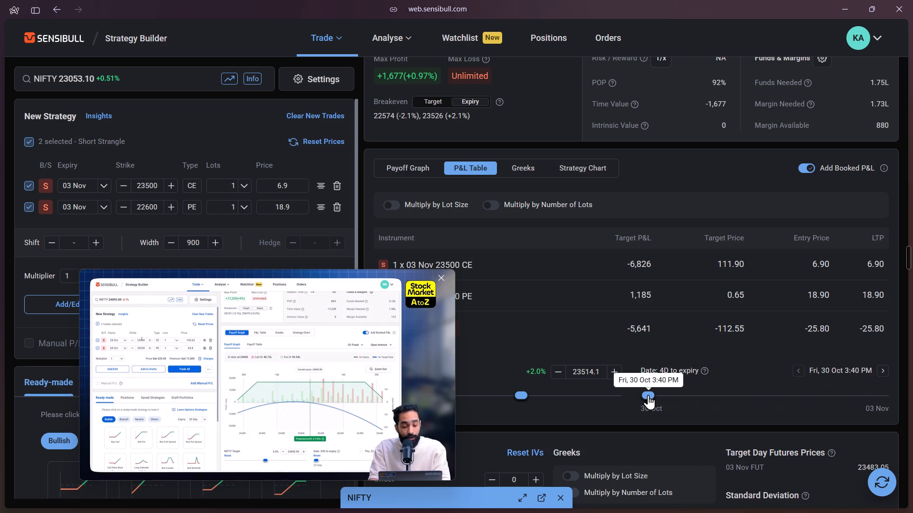
Compare the projected P&L for the target dates 30 Oct and 2 Nov, ending on 2 Nov.
drag(648, 395, 711, 396)
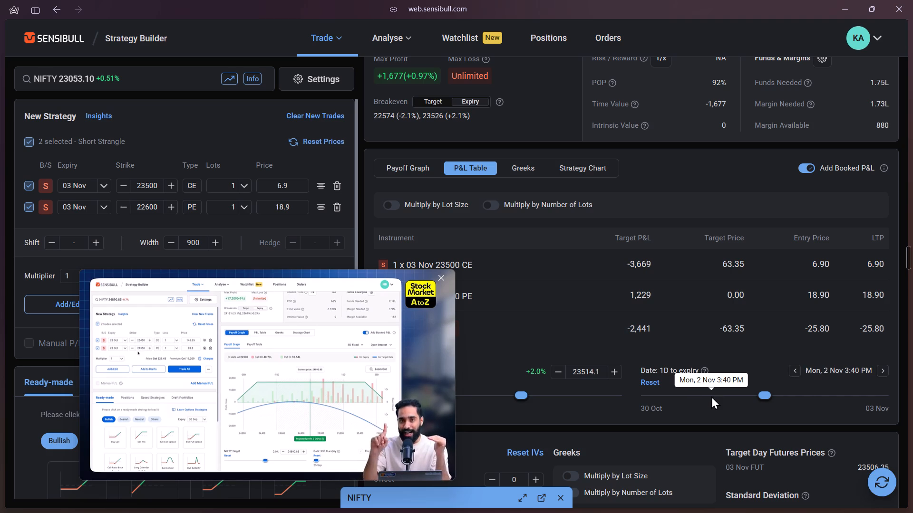
click(644, 398)
click(743, 393)
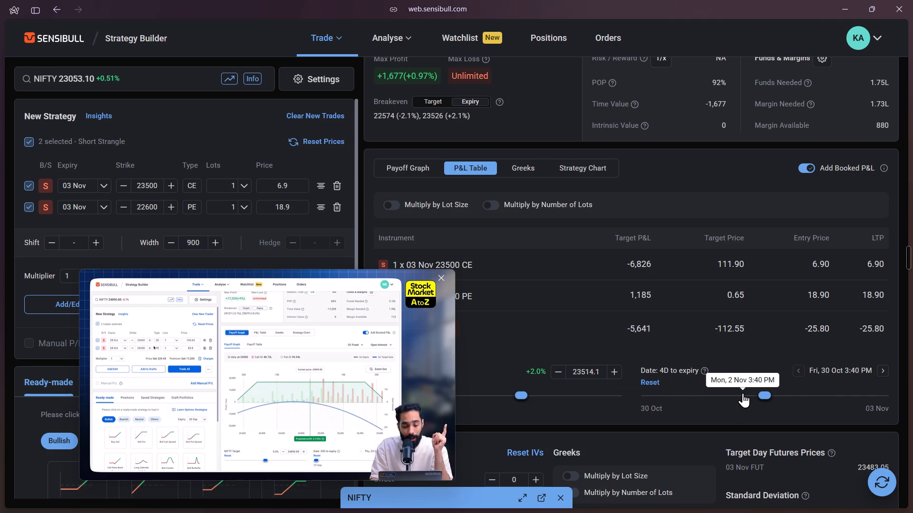
Raise the NIFTY target to 23629.35 (+2.5%) and compare the projected P&L on 3 Nov and 2 Nov.
click(618, 373)
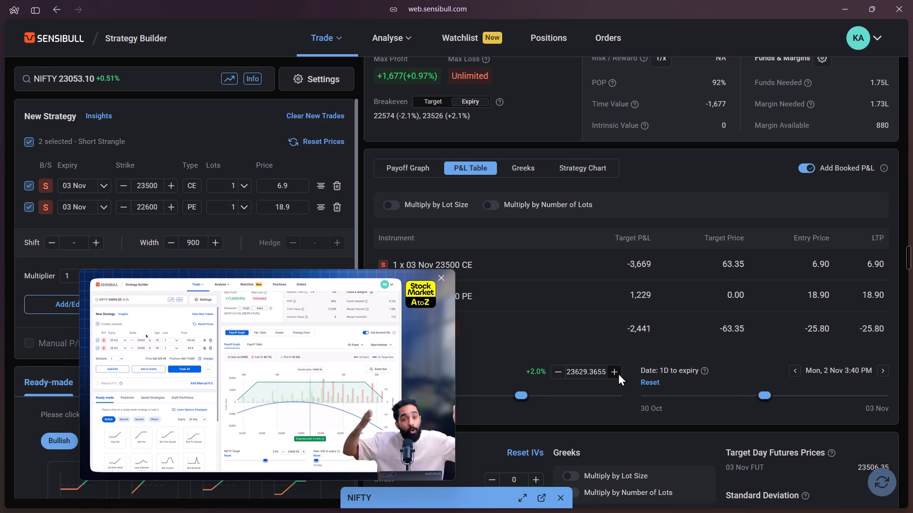
click(887, 395)
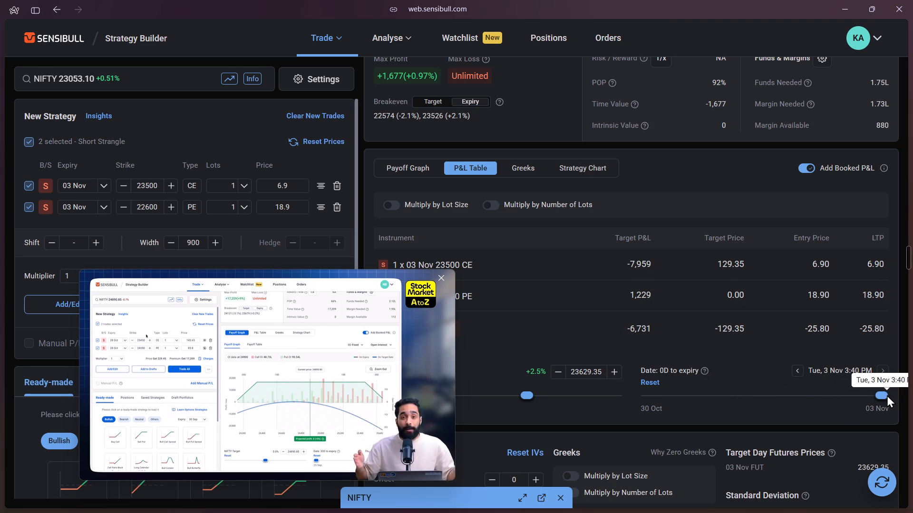
drag(887, 395, 798, 396)
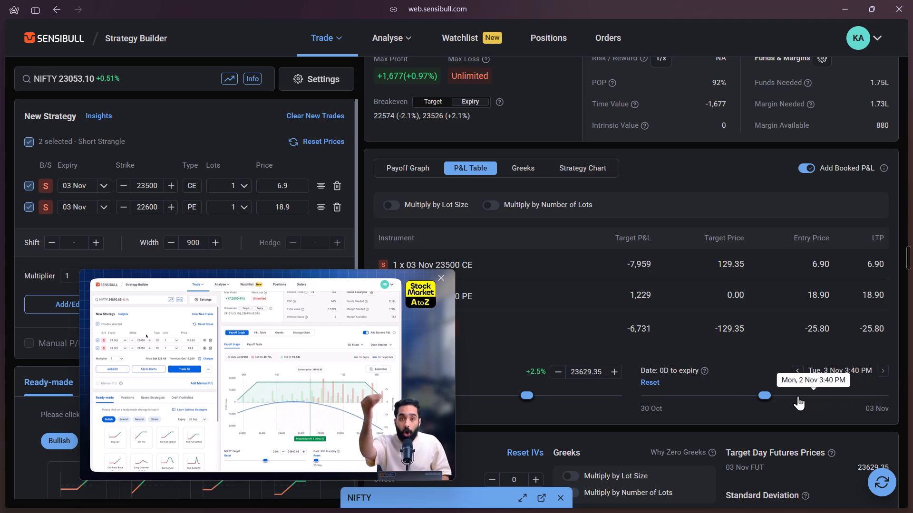
drag(798, 396, 789, 394)
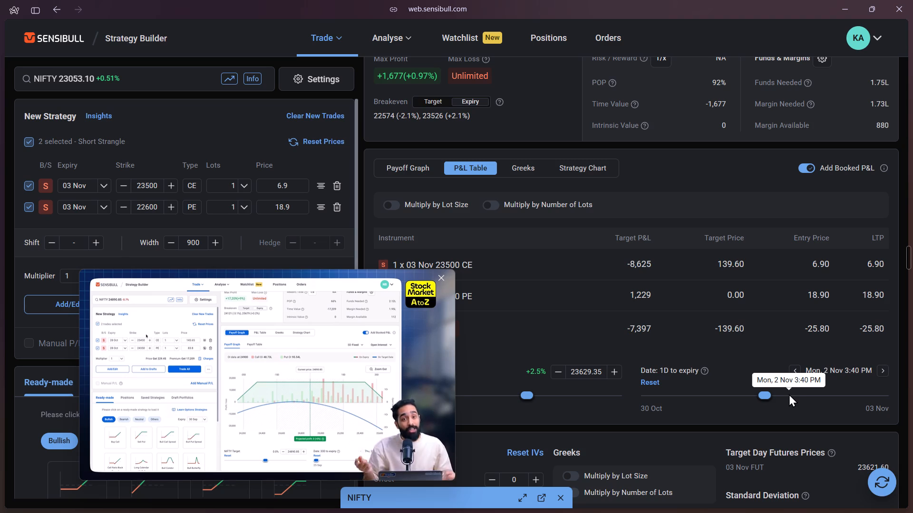
Check the projected P&L with the NIFTY target at 23514.1 (+2.0%) and the target date on 3 Nov.
click(557, 368)
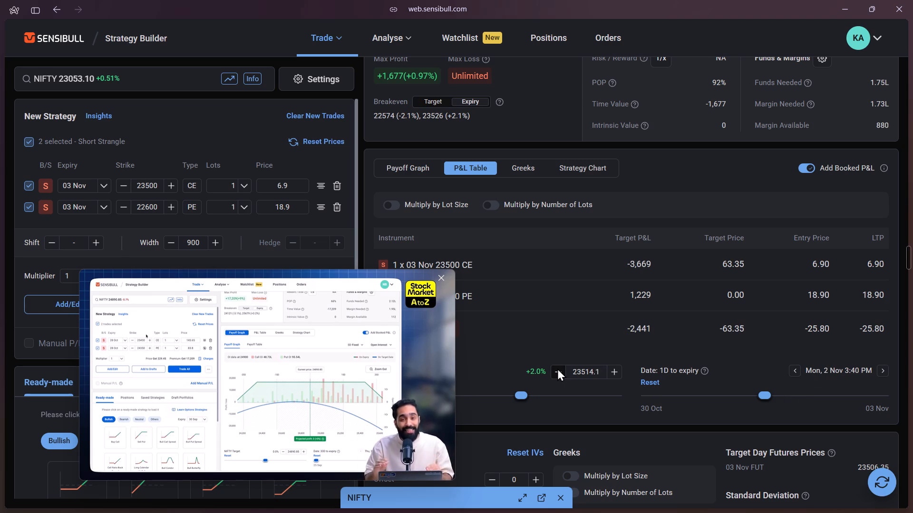
click(887, 393)
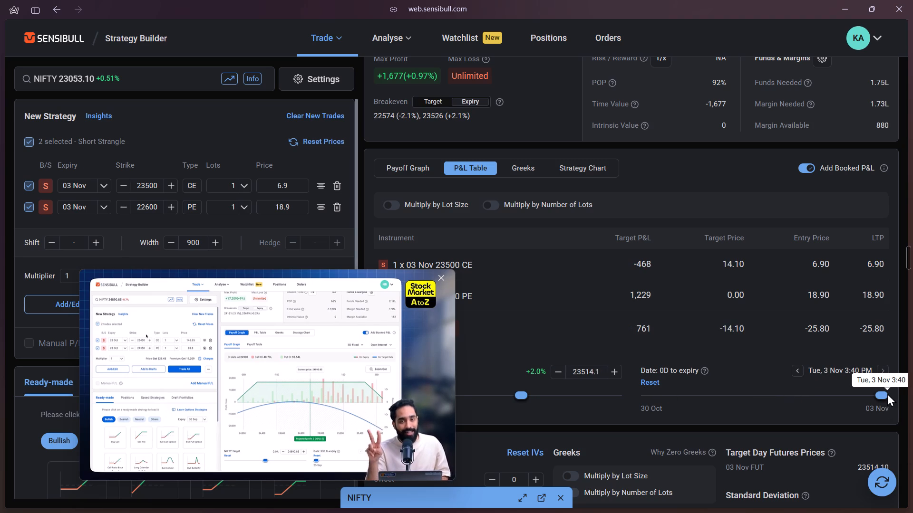
click(887, 393)
click(887, 393)
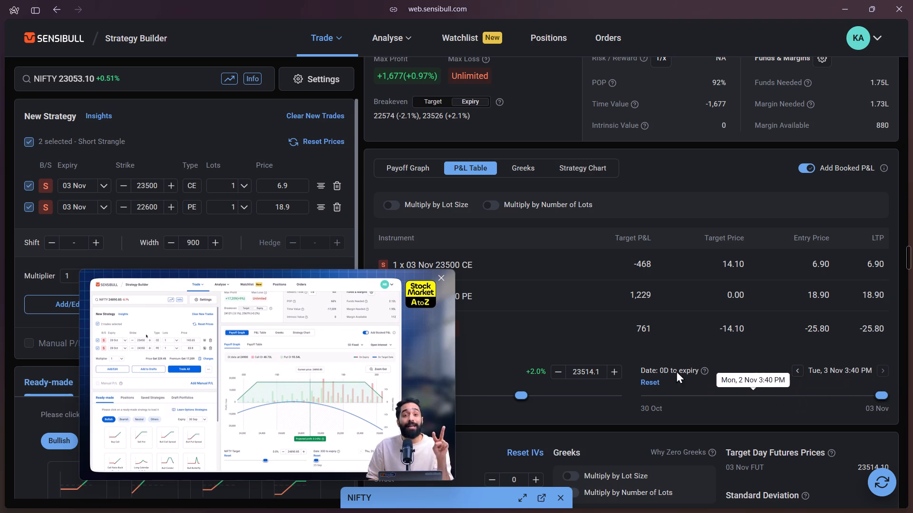
Lower the NIFTY target stepwise to 22476.85 (-2.5%) while watching each leg's projected P&L at expiry.
triple_click(553, 370)
triple_click(553, 370)
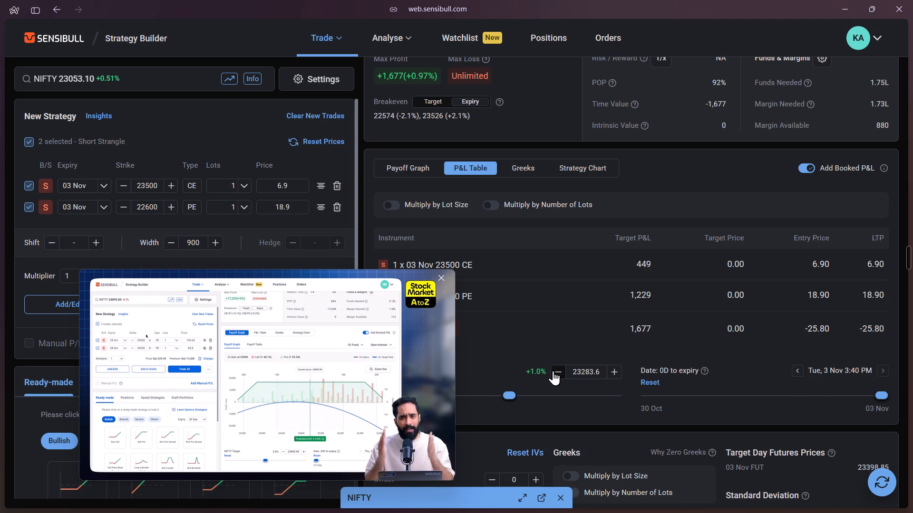
double_click(553, 370)
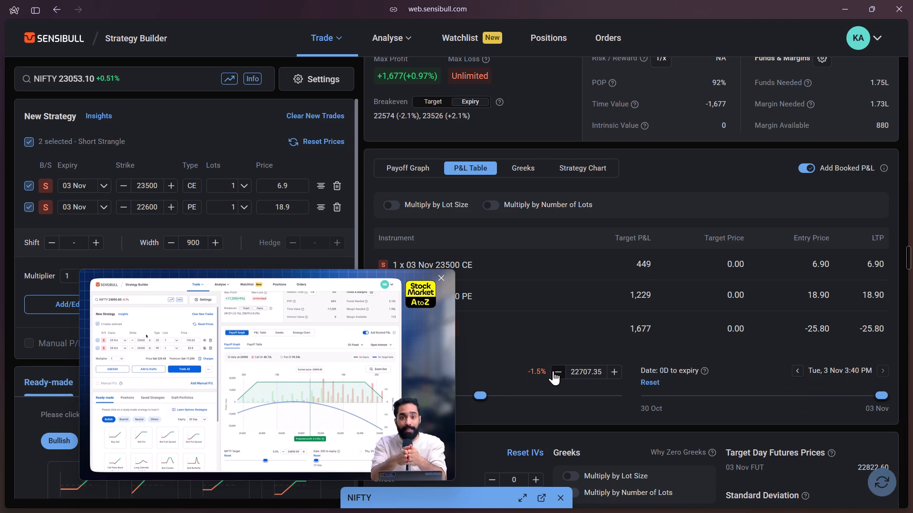
click(553, 370)
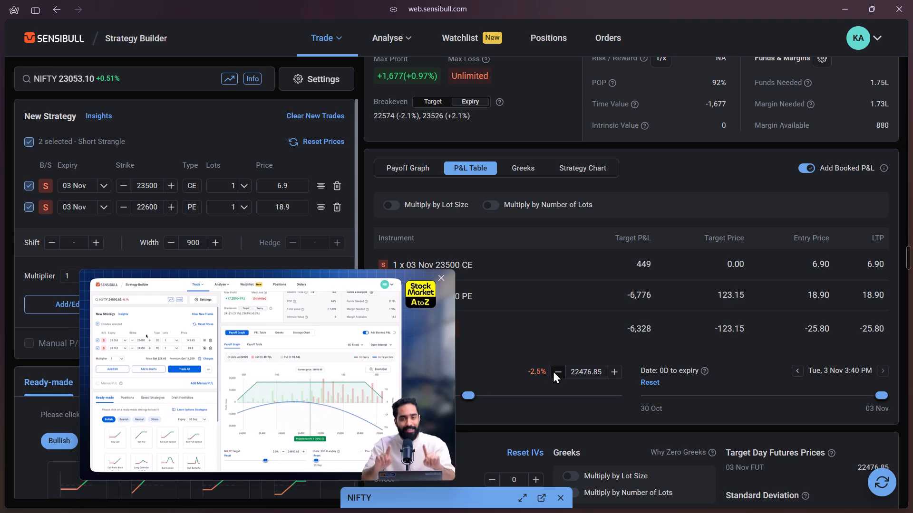
Set the NIFTY target to 22592.1 (-2.0%) and the target date to 2 Nov.
click(614, 373)
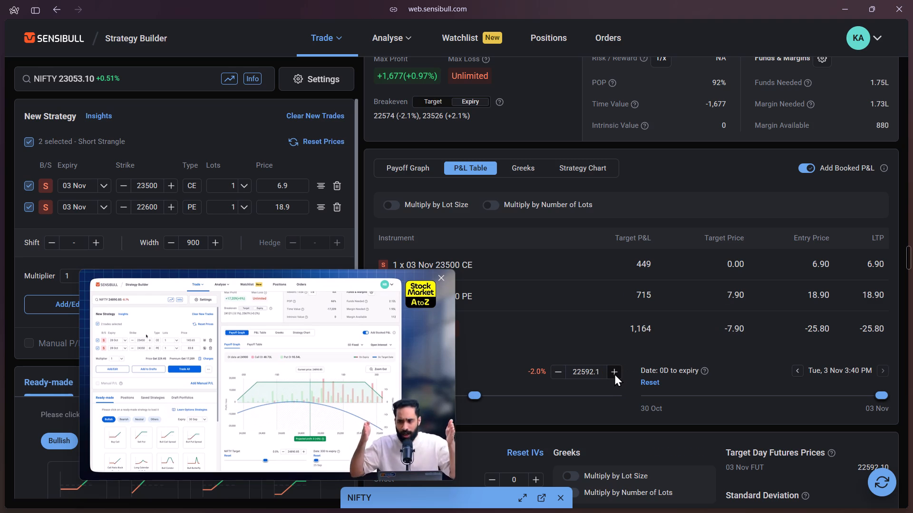
click(783, 392)
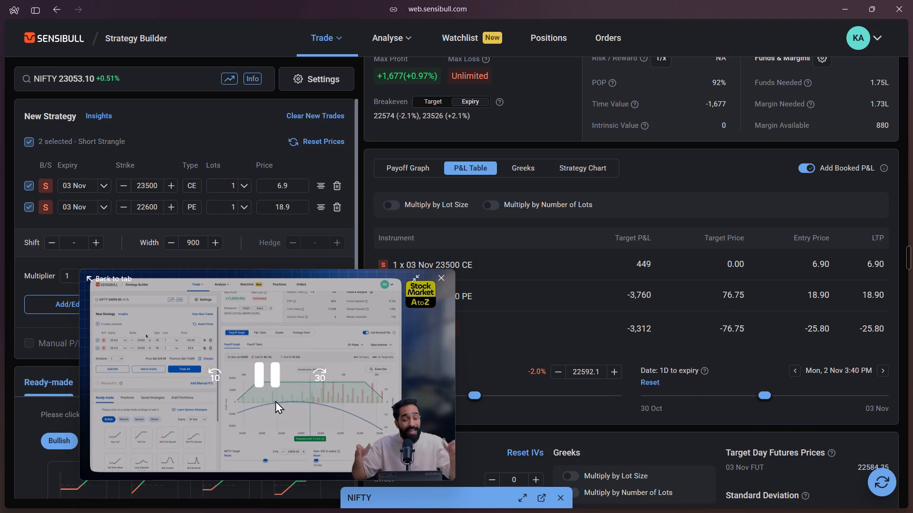
Rewind the floating lesson video in 10-second jumps and skip slightly forward.
triple_click(213, 374)
double_click(213, 374)
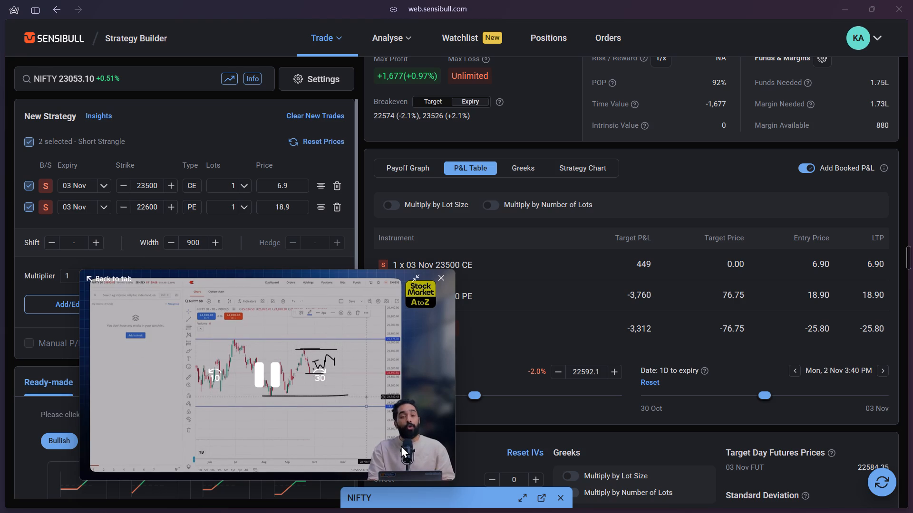
key(Right)
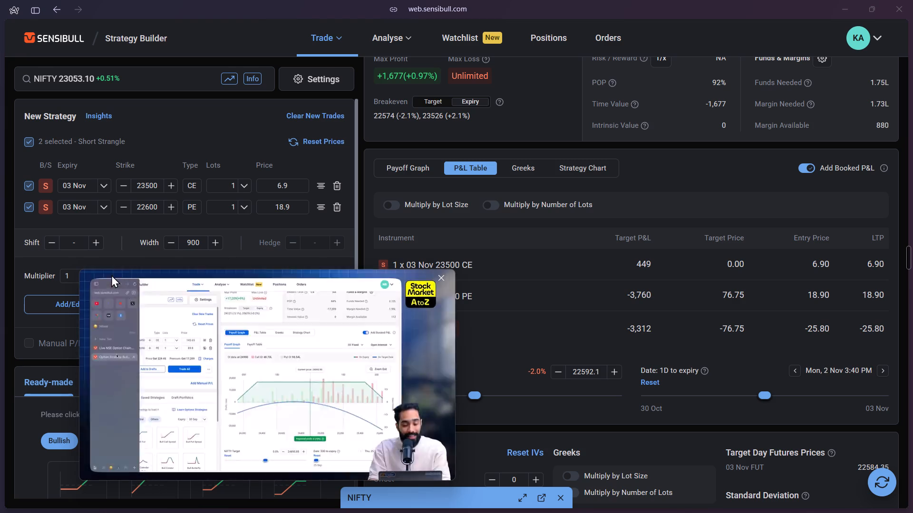
Move the floating lesson video off the P&L table and return to its YouTube tab.
double_click(111, 275)
drag(111, 275, 57, 77)
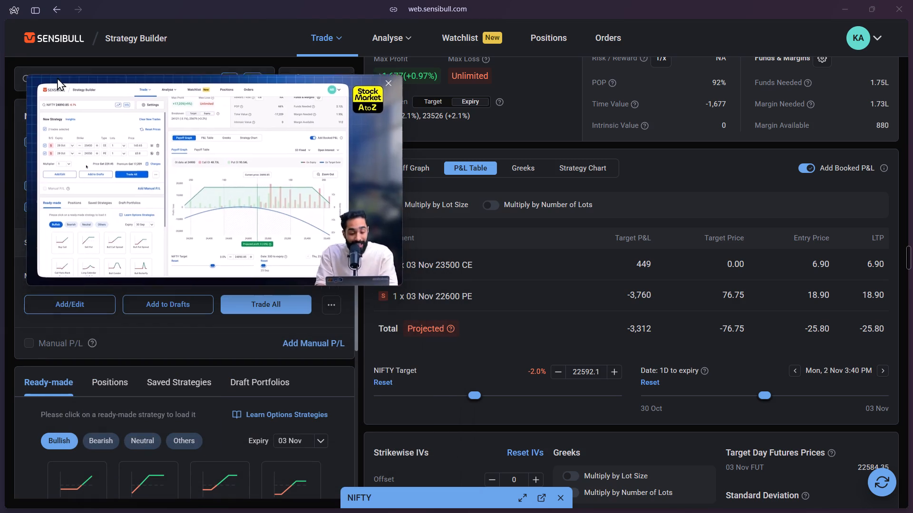
drag(57, 77, 54, 82)
click(31, 82)
click(31, 82)
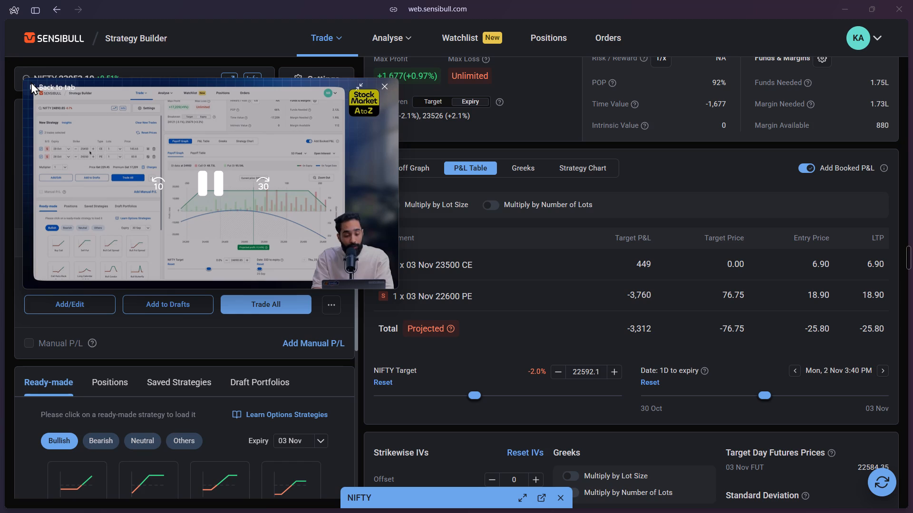
click(31, 82)
drag(41, 104, 85, 179)
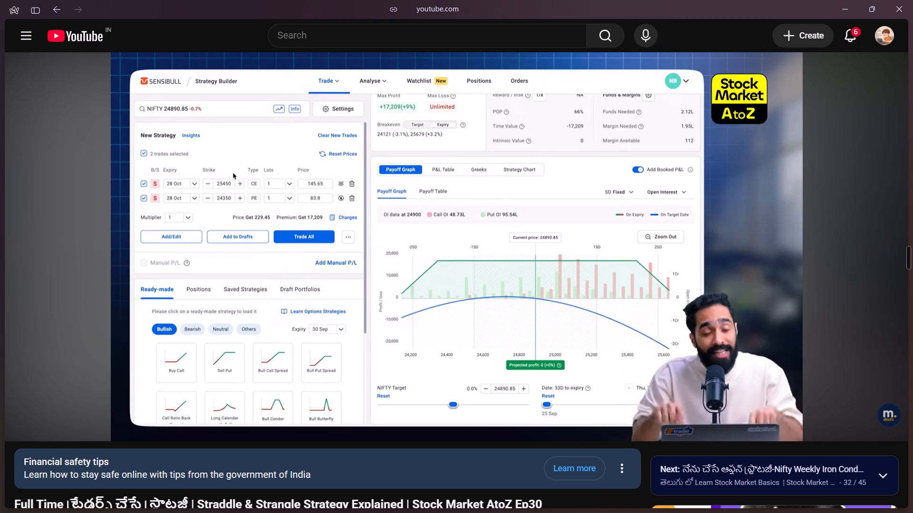
Pause the lesson video on the short strangle explanation and resume playback.
click(443, 332)
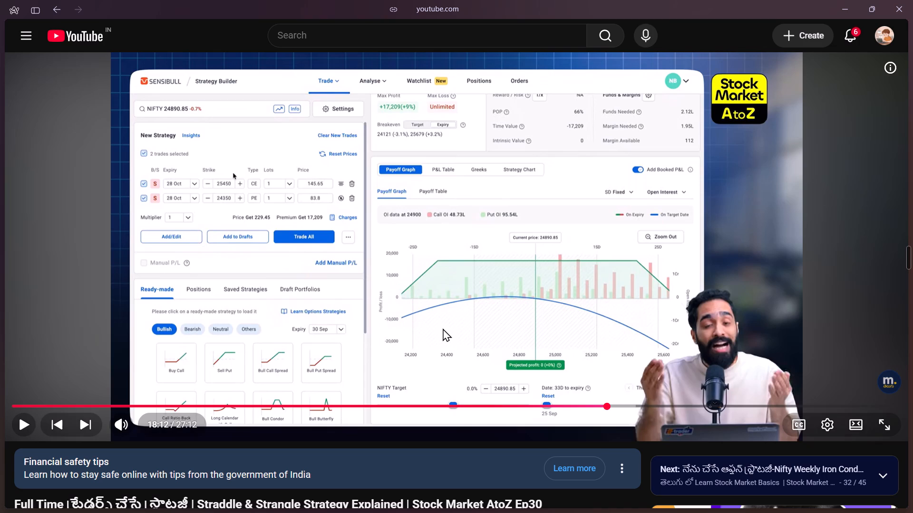
click(443, 328)
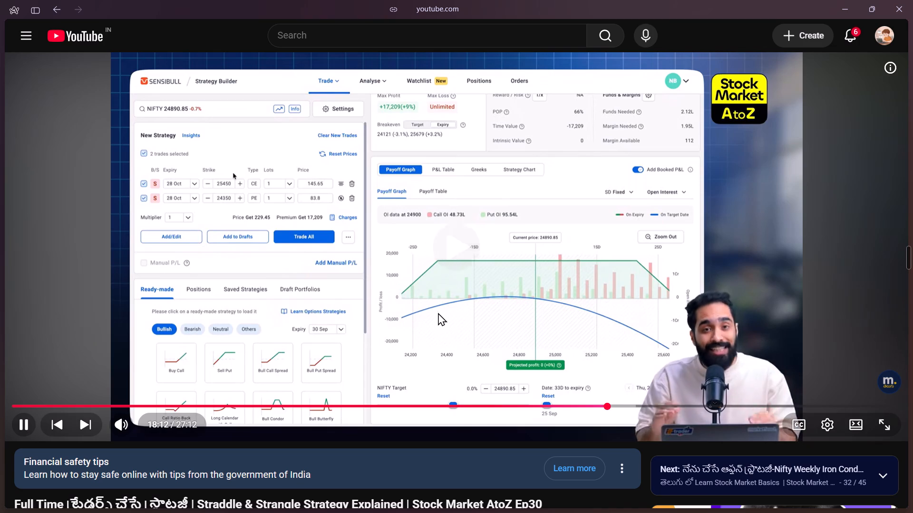